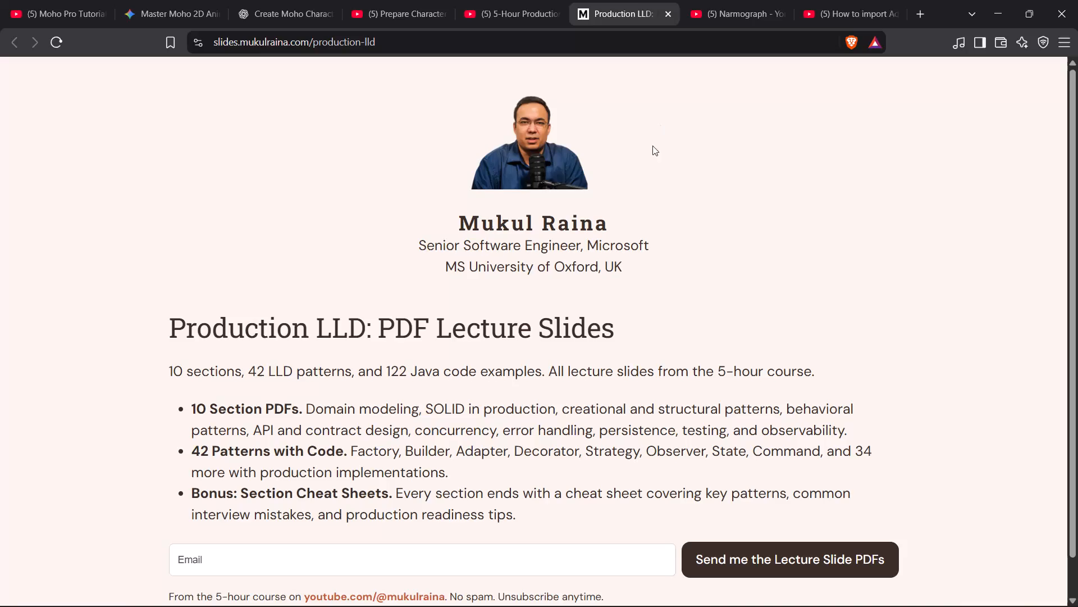
Close the Production LLD lecture slides page and the 5-Hour Production LLD Course video.
scroll(650, 153, "down", 3)
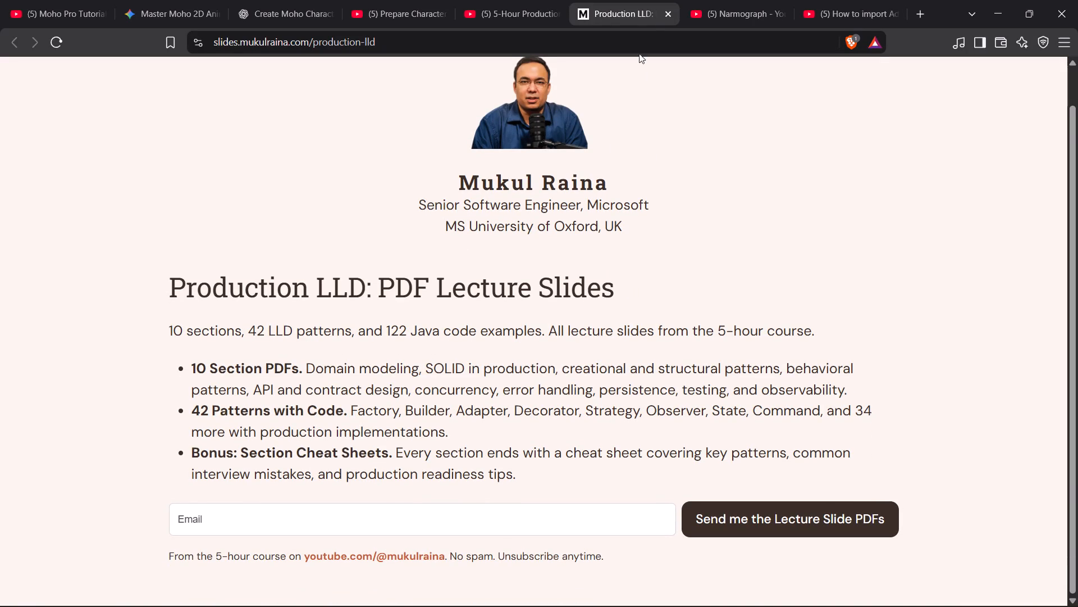
left_click(665, 16)
scroll(492, 329, "up", 5)
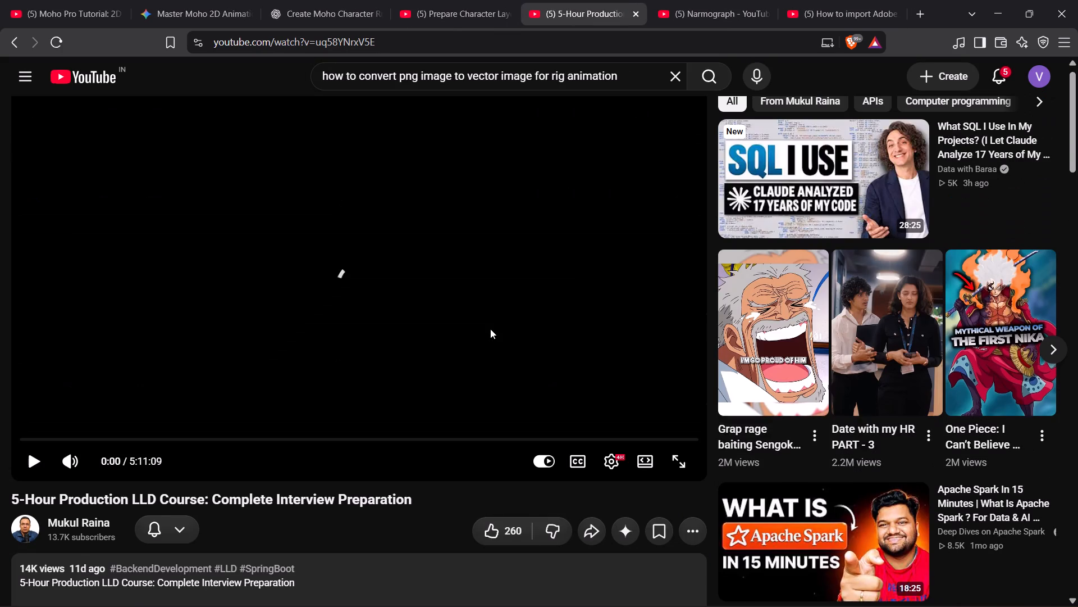
left_click(637, 12)
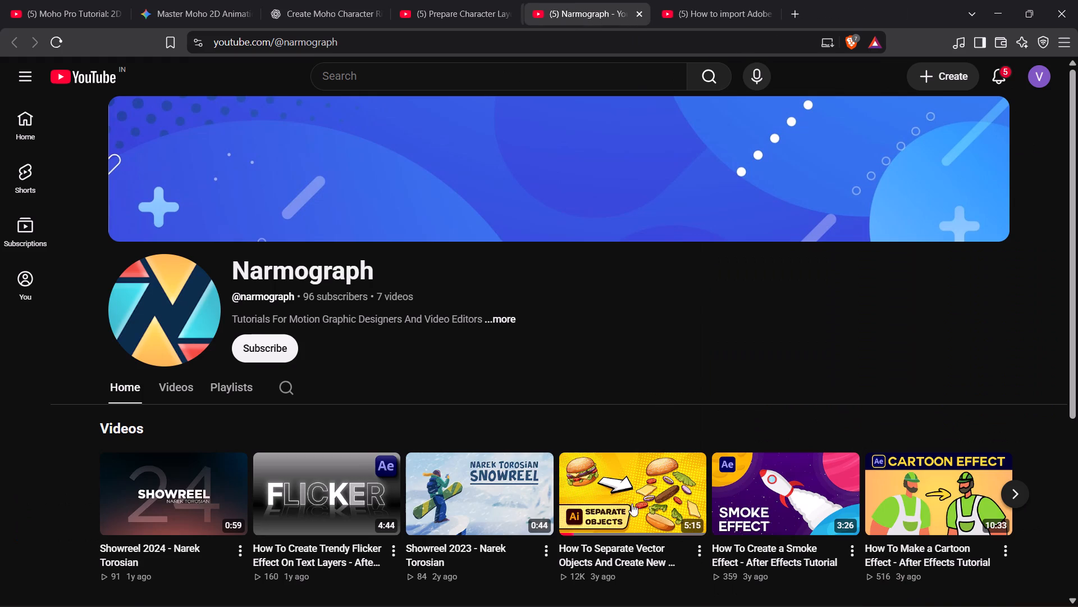
Search the web for "vector images" in a new browser tab.
scroll(497, 259, "down", 2)
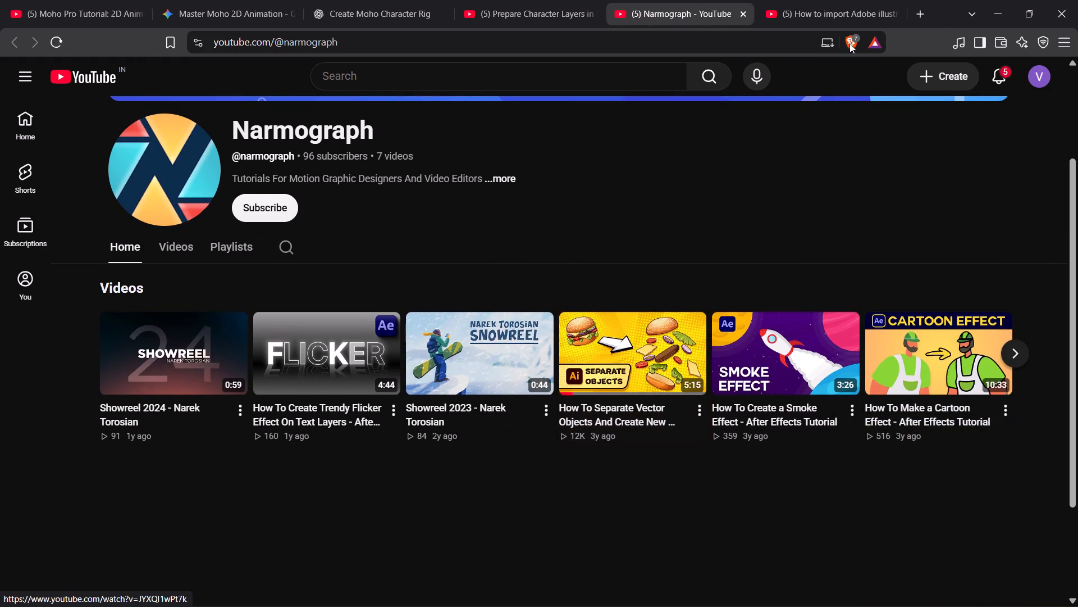
left_click(931, 12)
left_click(908, 10)
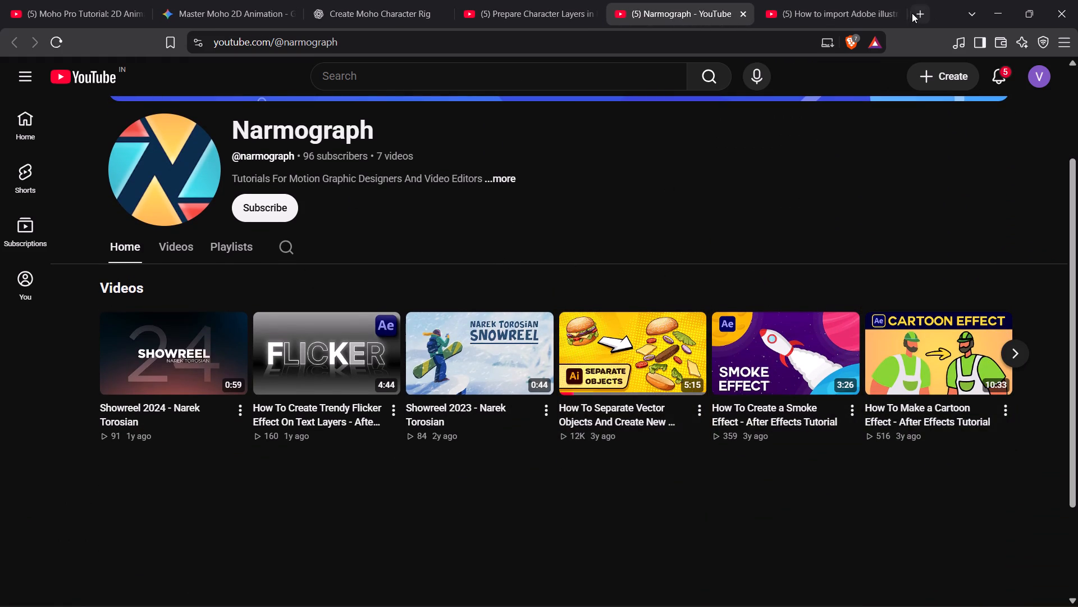
left_click(912, 13)
left_click(383, 42)
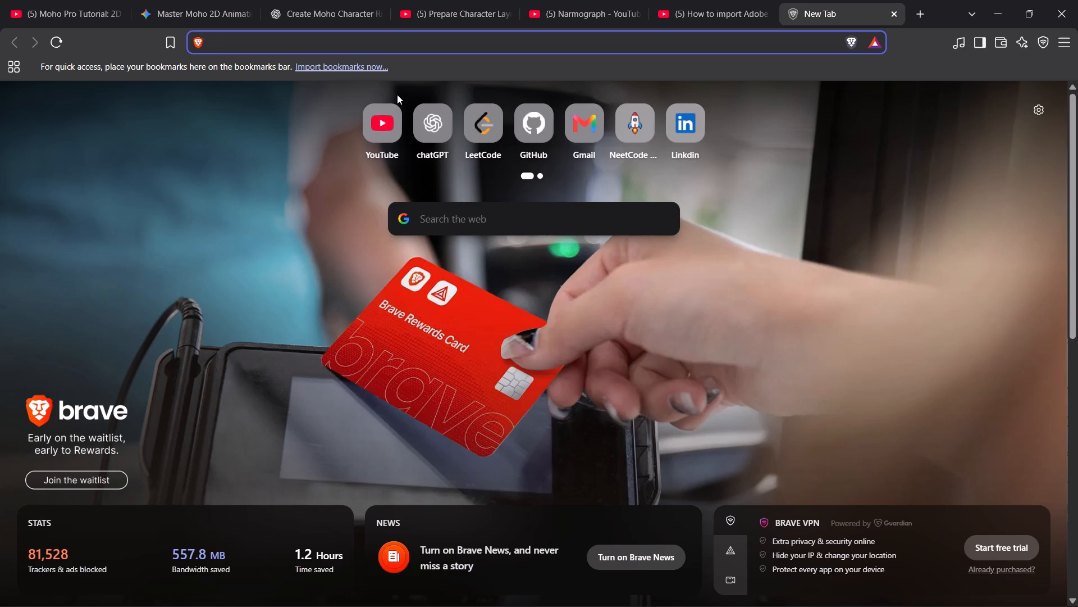
type("vector images")
key("Return")
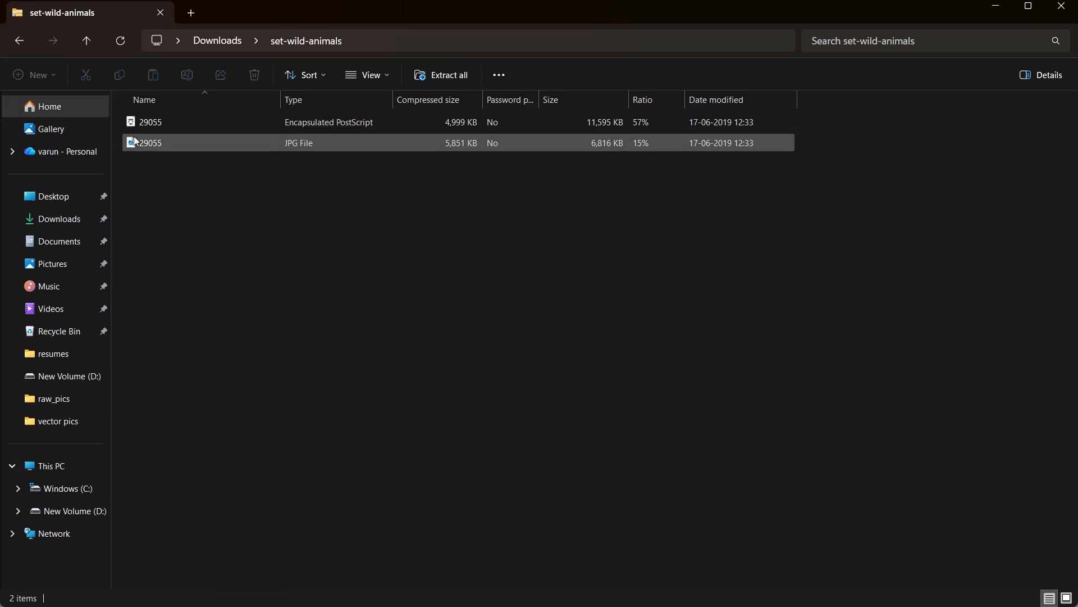
left_click(16, 43)
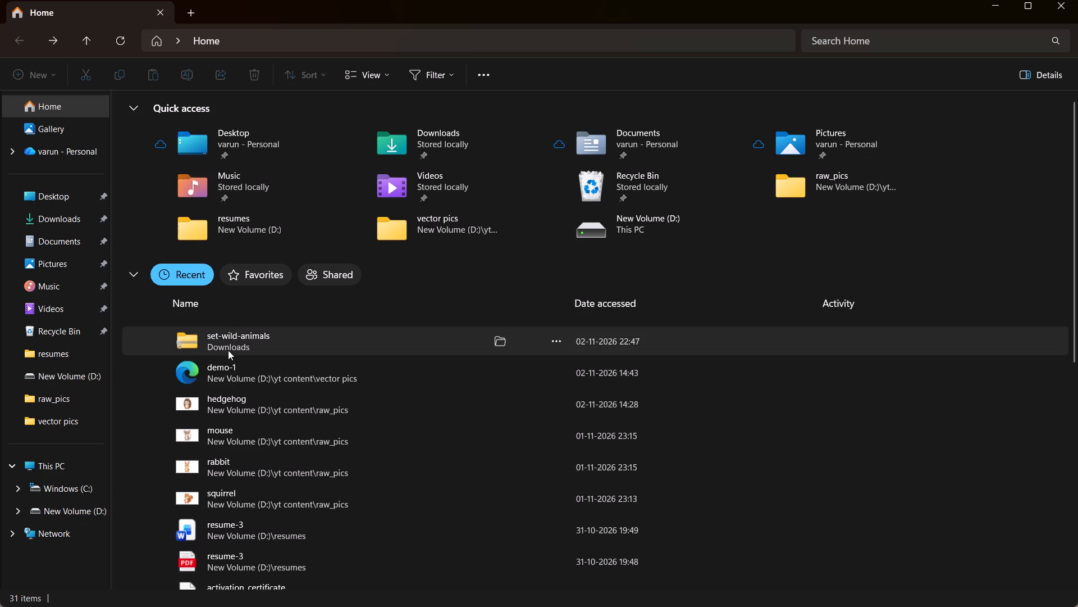
right_click(229, 345)
right_click(229, 345)
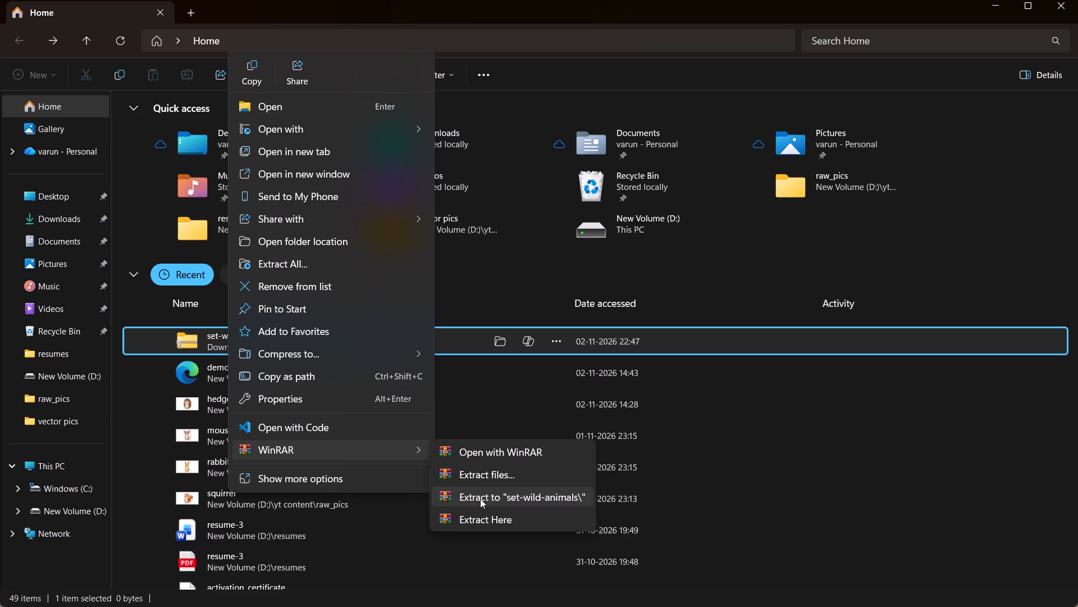
left_click(475, 496)
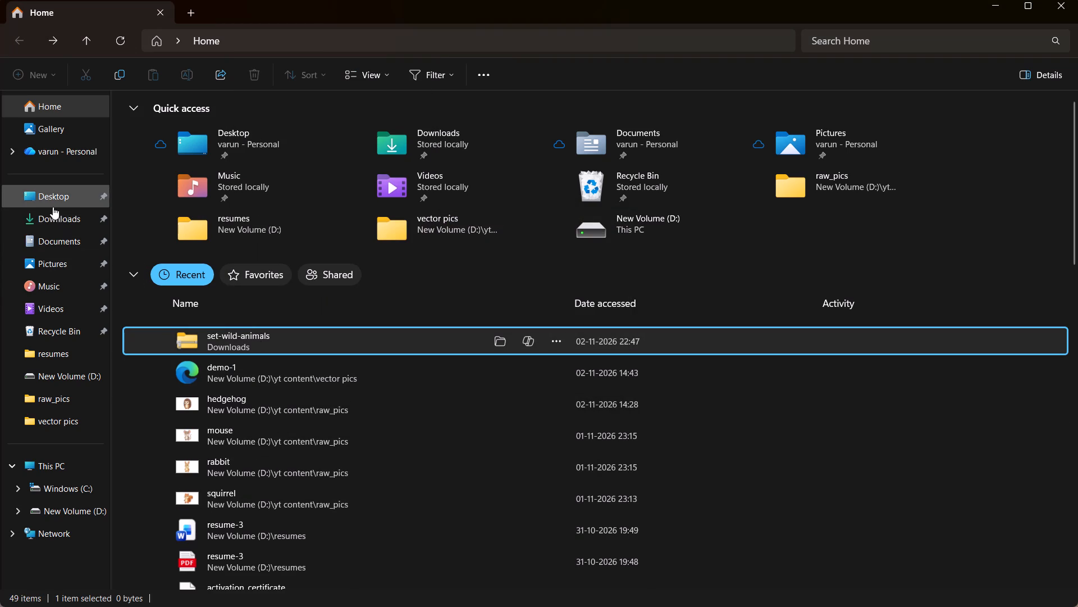
Move both extracted 29055 files, the EPS and the JPG, from Downloads into raw_pics under yt content on drive D.
left_click(58, 220)
double_click(175, 160)
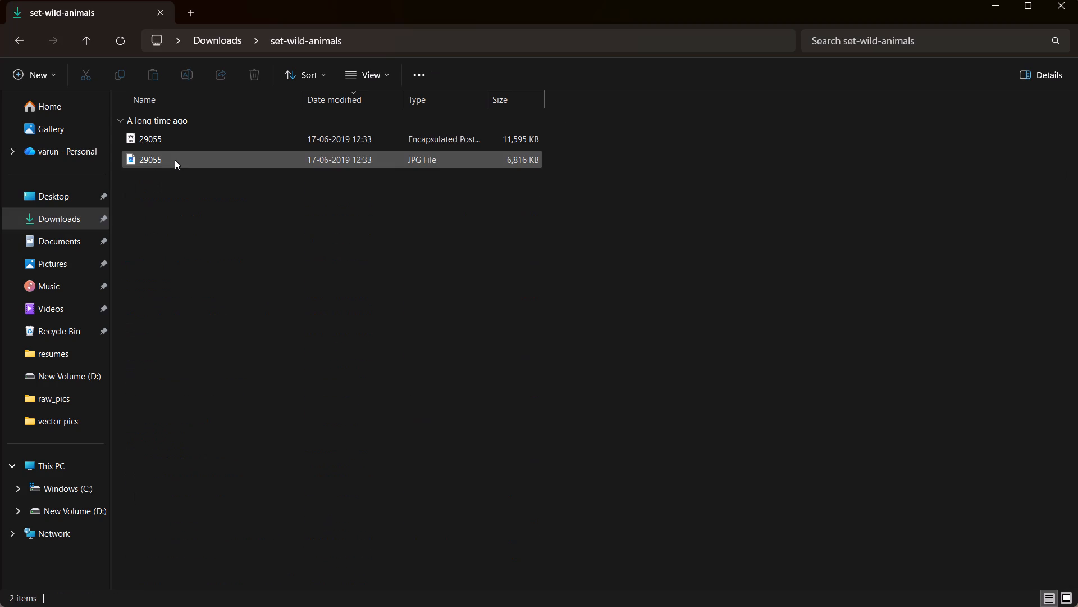
left_click_drag(201, 210, 166, 139)
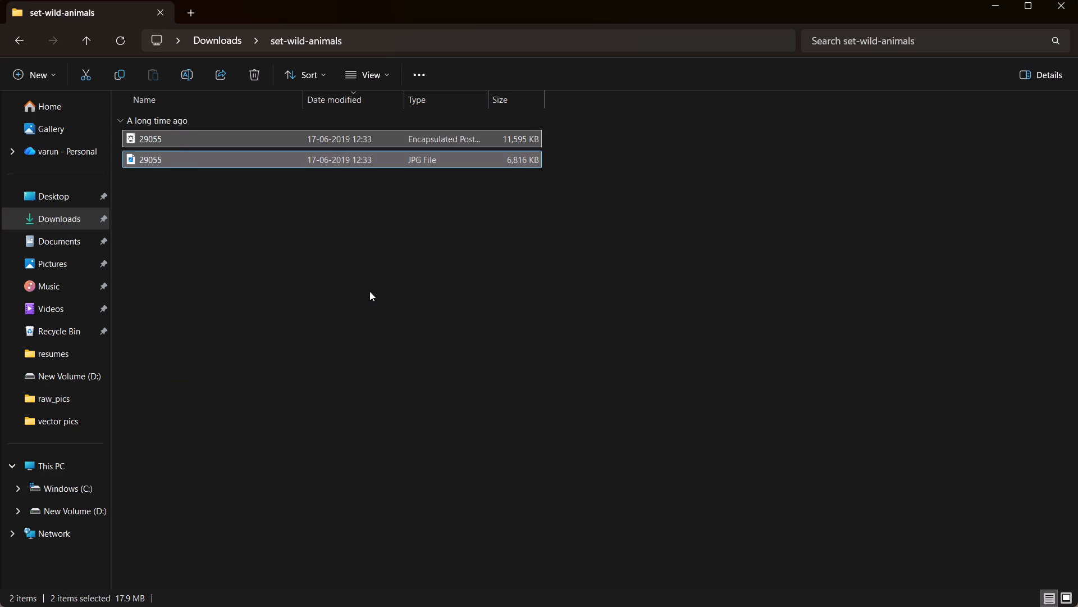
key("ctrl+x")
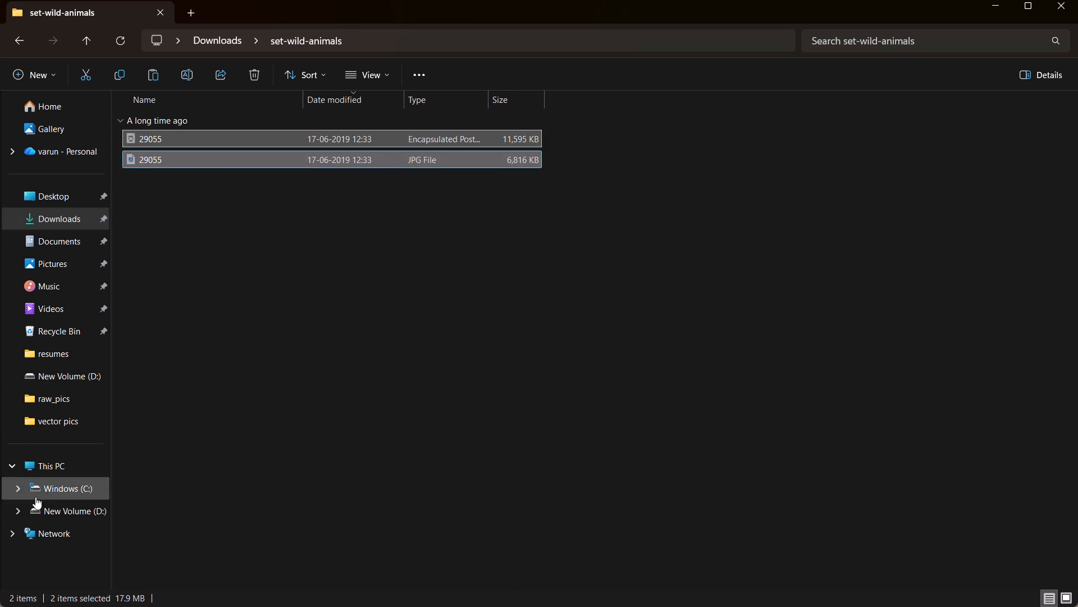
left_click(47, 514)
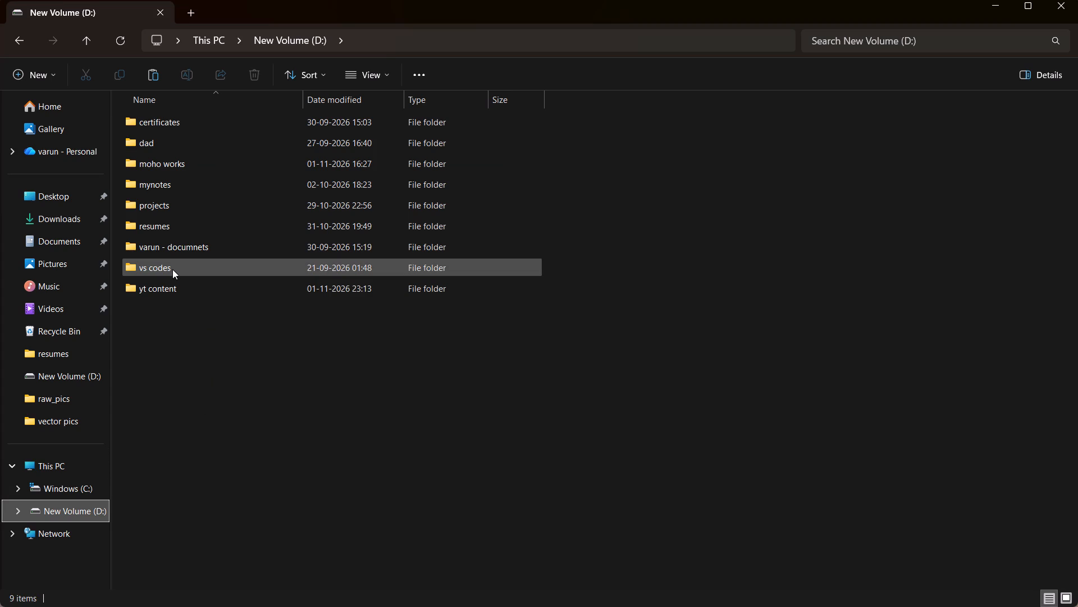
double_click(179, 281)
double_click(165, 125)
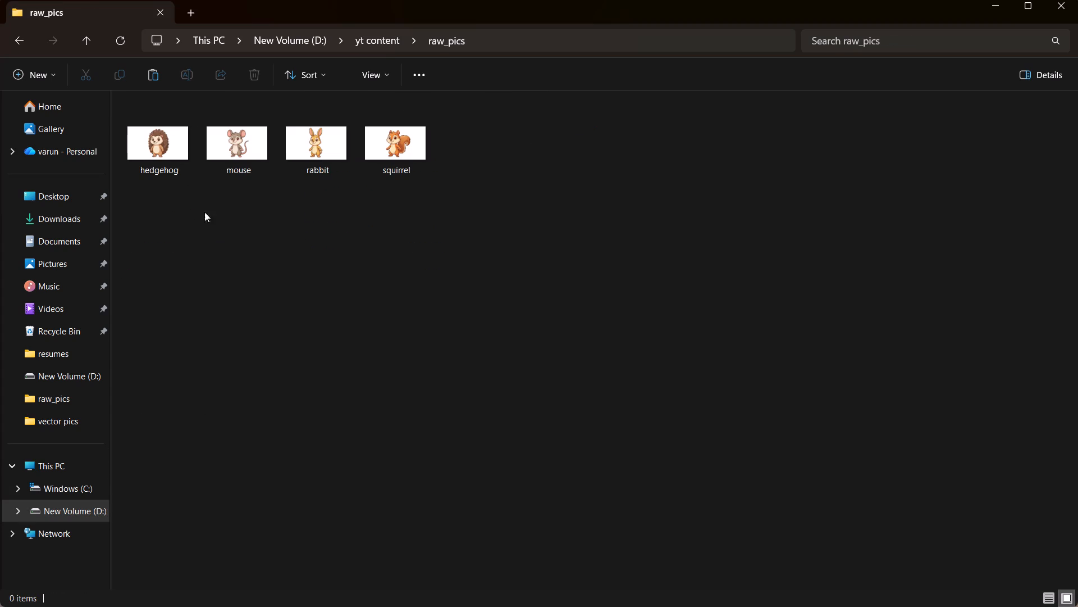
left_click(240, 269)
key("ctrl+v")
left_click(450, 205)
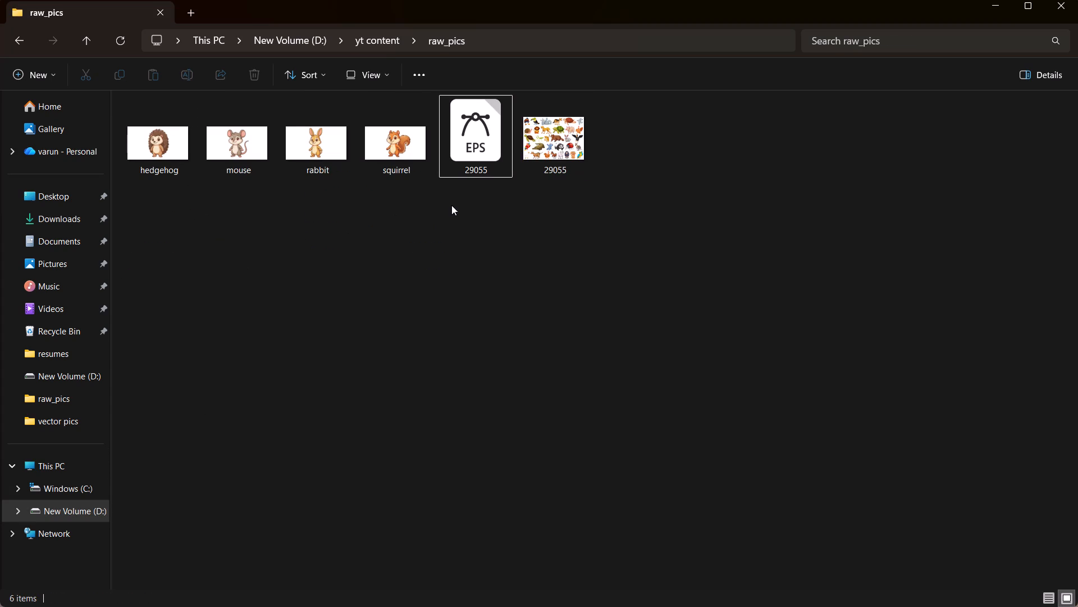
Open the 29055 EPS file in Illustrator, retaining the 9-slice scaling option for symbols.
double_click(474, 146)
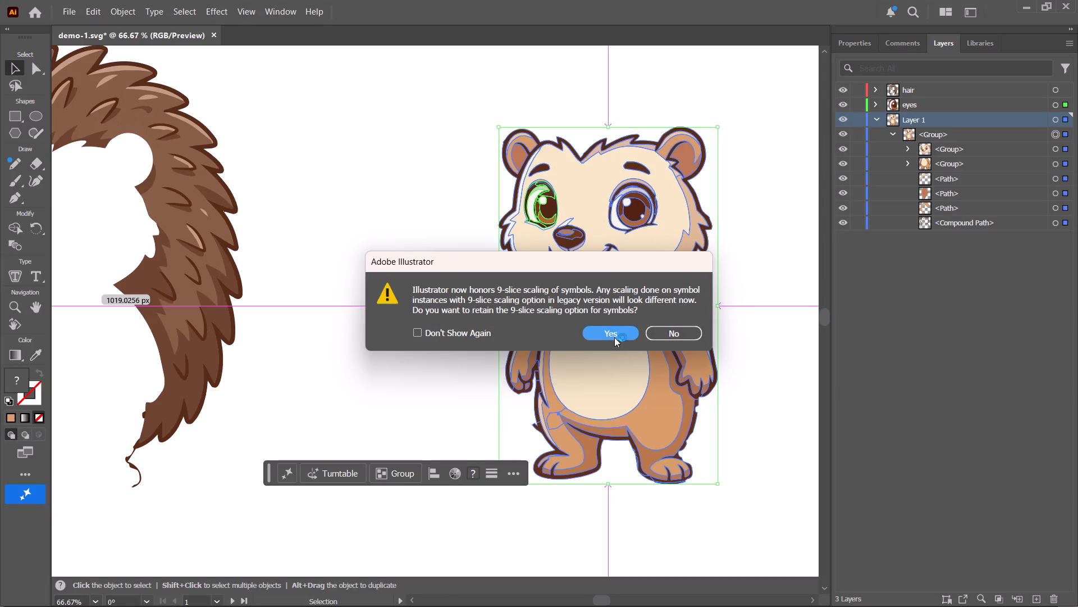
left_click(614, 336)
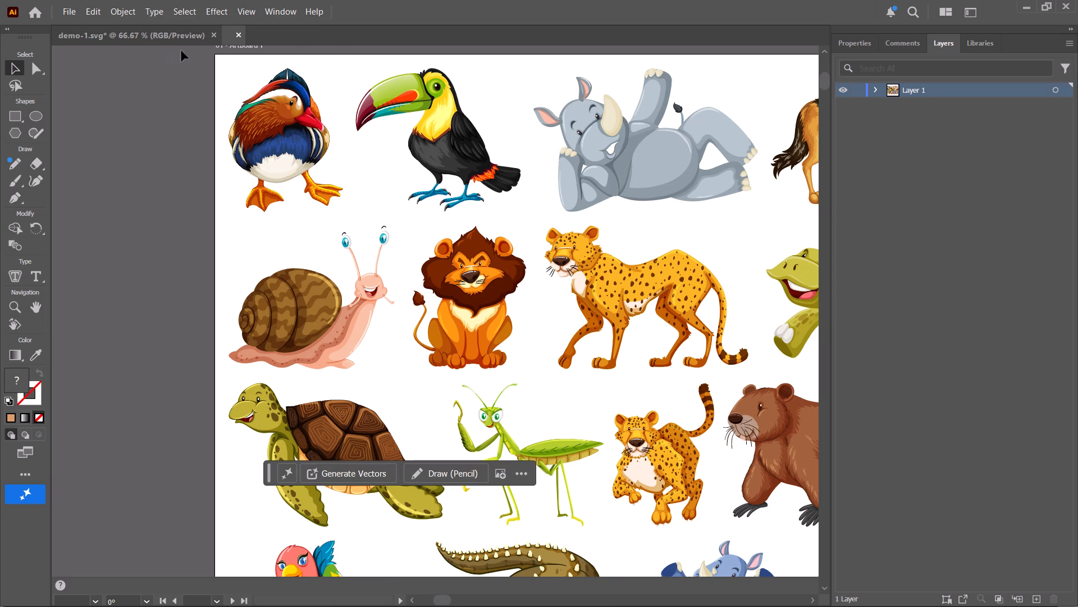
Examine the duck and the neighbouring animals up close in the wild animals artwork.
left_click(267, 115)
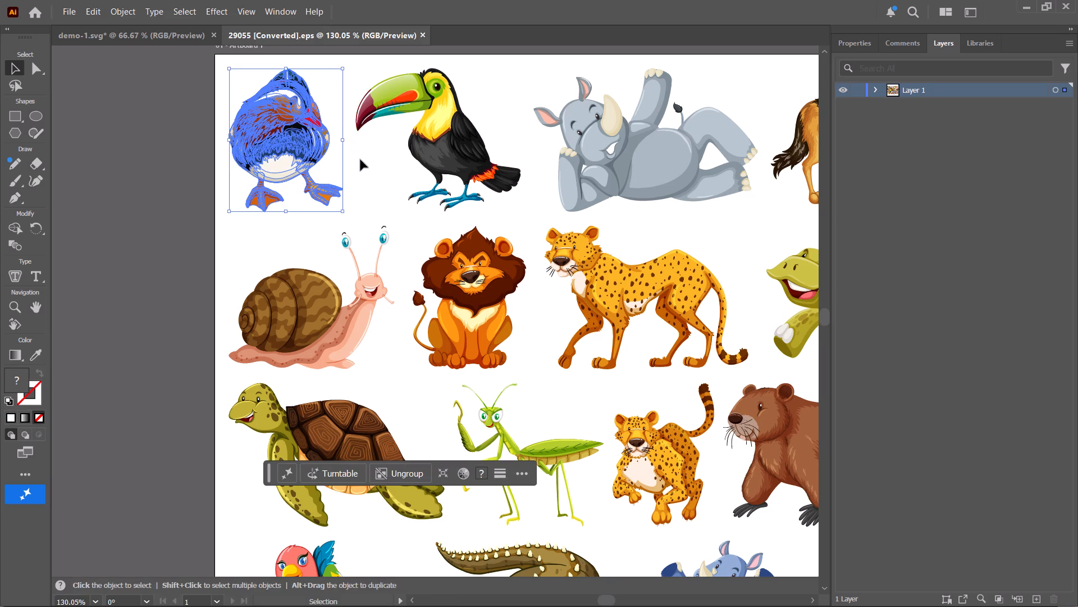
left_click(360, 160)
scroll(323, 161, "up", 2, "ctrl")
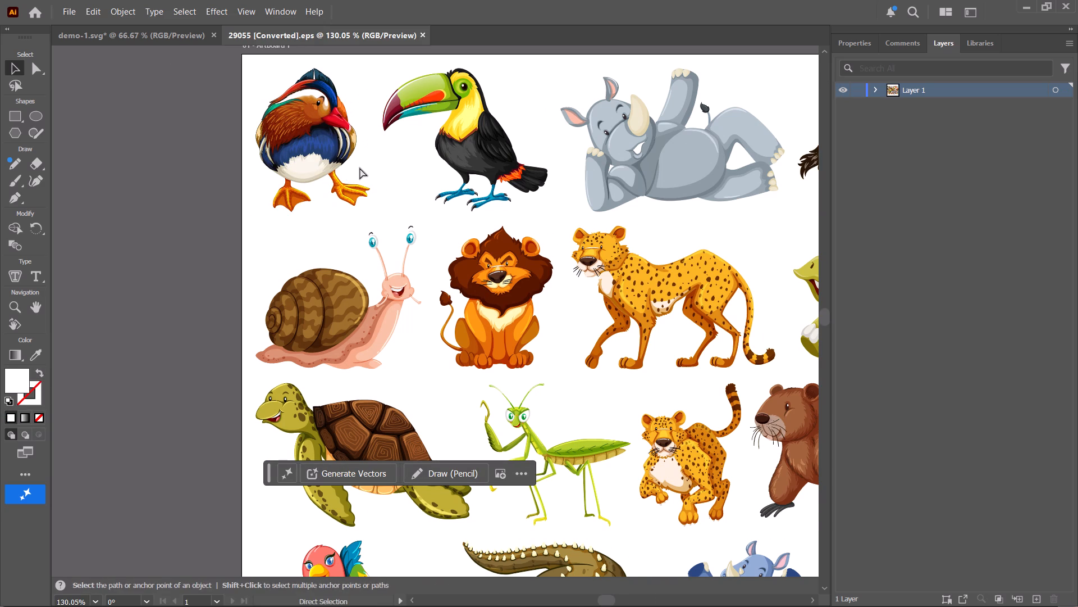
scroll(360, 168, "up", 2, "ctrl")
key("ctrl+plus")
key("ctrl+plus")
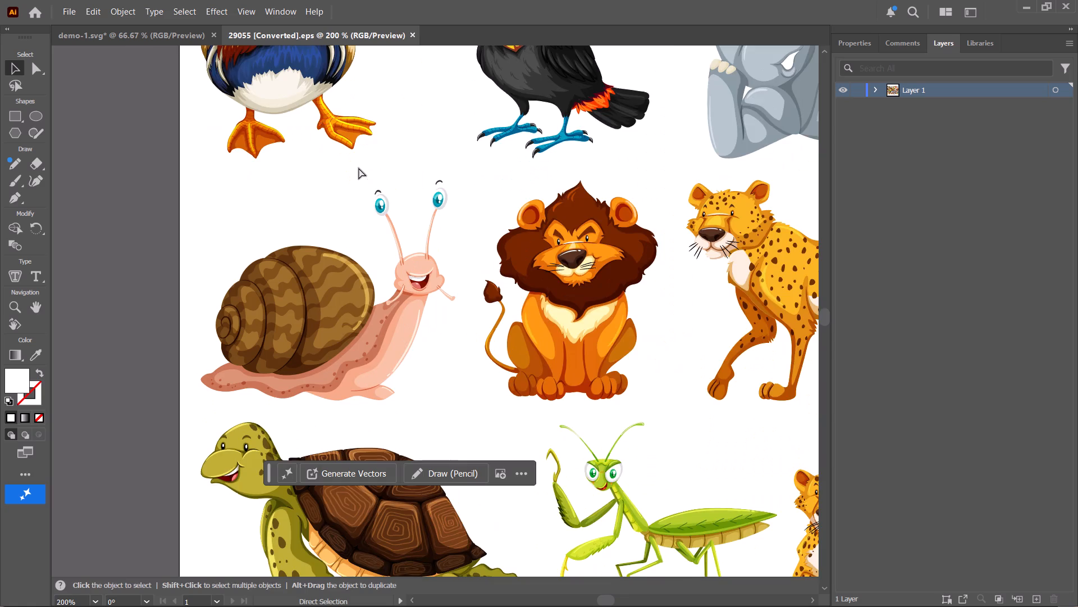
key("ctrl+plus")
scroll(359, 168, "up", 11)
scroll(339, 75, "up", 3)
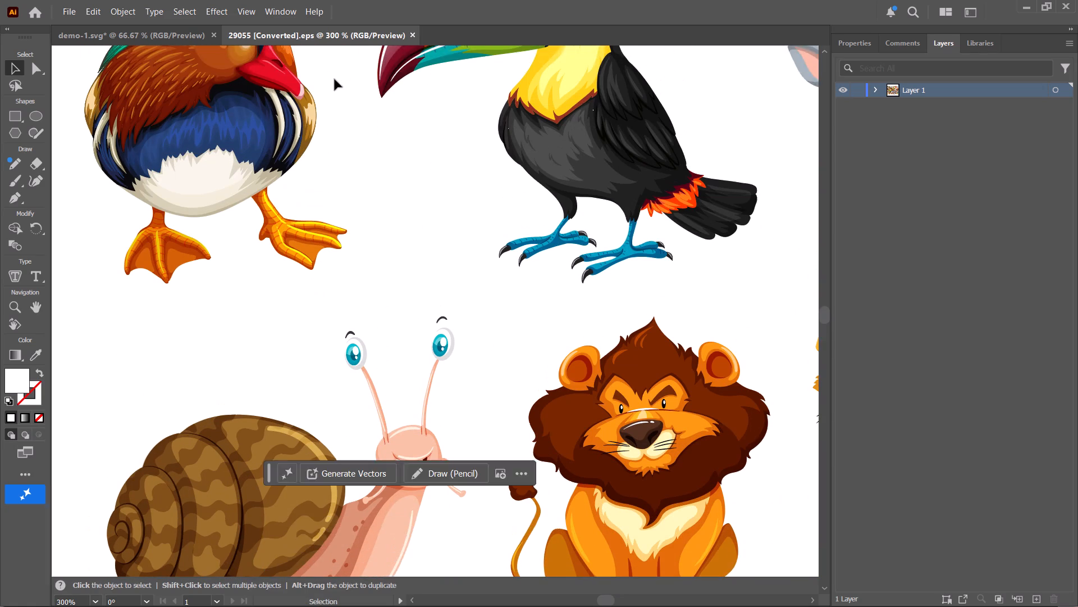
scroll(335, 79, "up", 4)
Create a new 1920 x 1080 px RGB document from the HDV/HDTV 1080 preset.
left_click(63, 9)
left_click(97, 30)
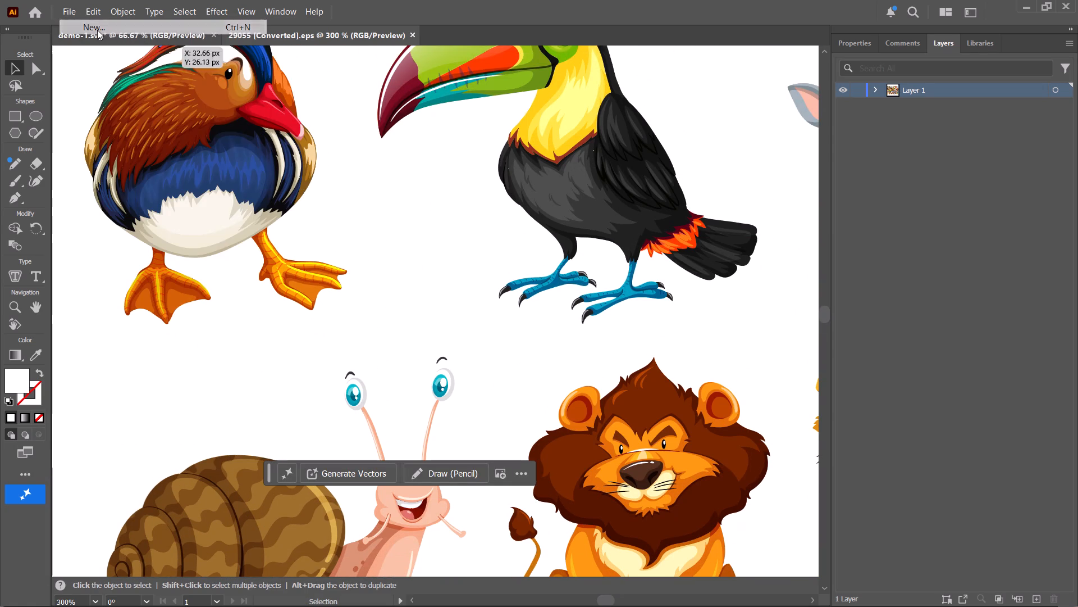
left_click(253, 364)
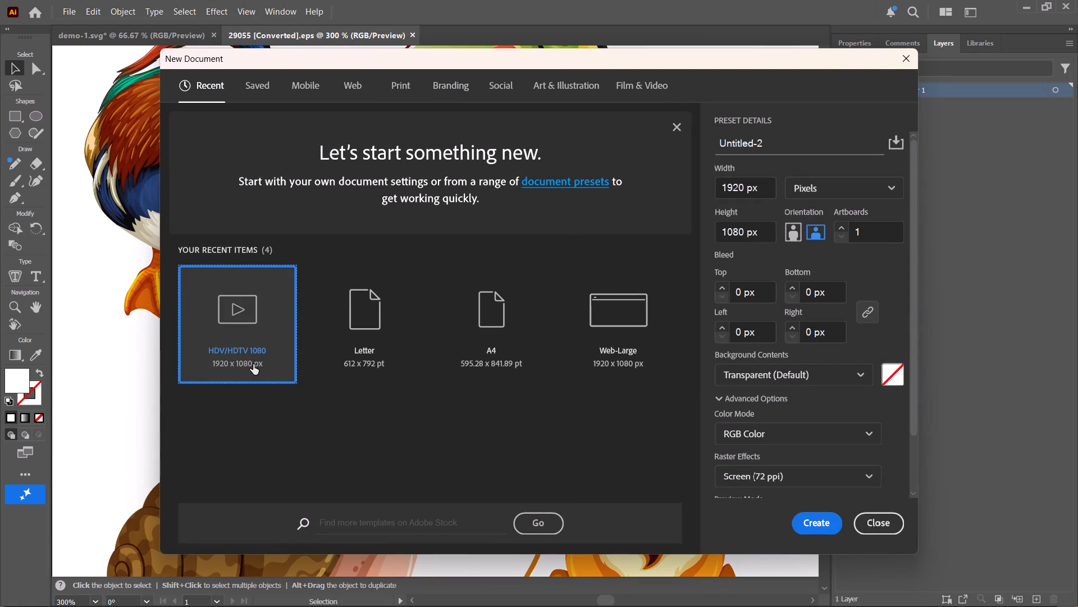
left_click(828, 518)
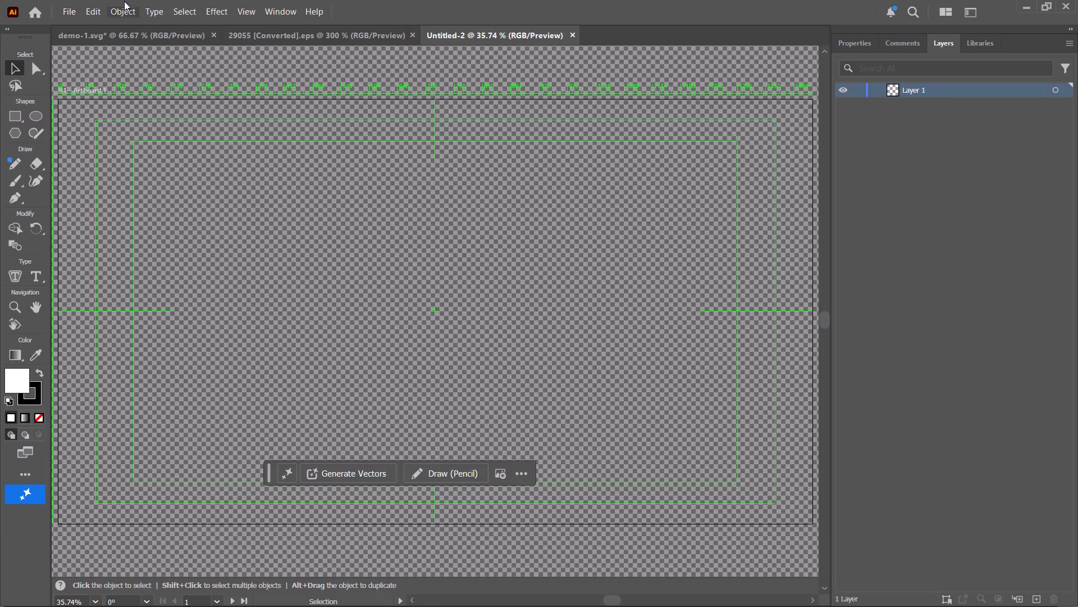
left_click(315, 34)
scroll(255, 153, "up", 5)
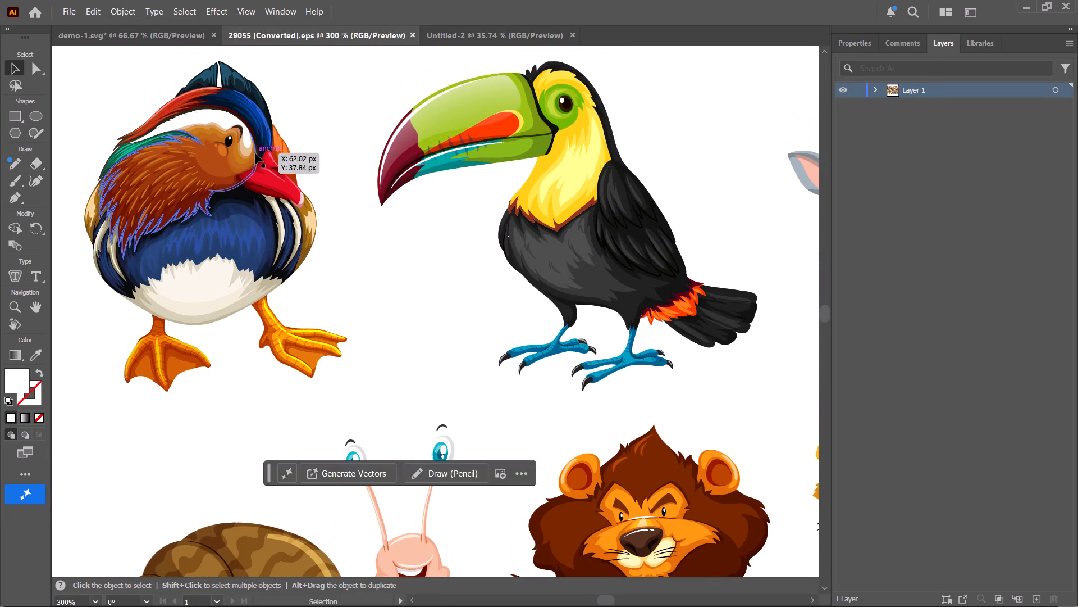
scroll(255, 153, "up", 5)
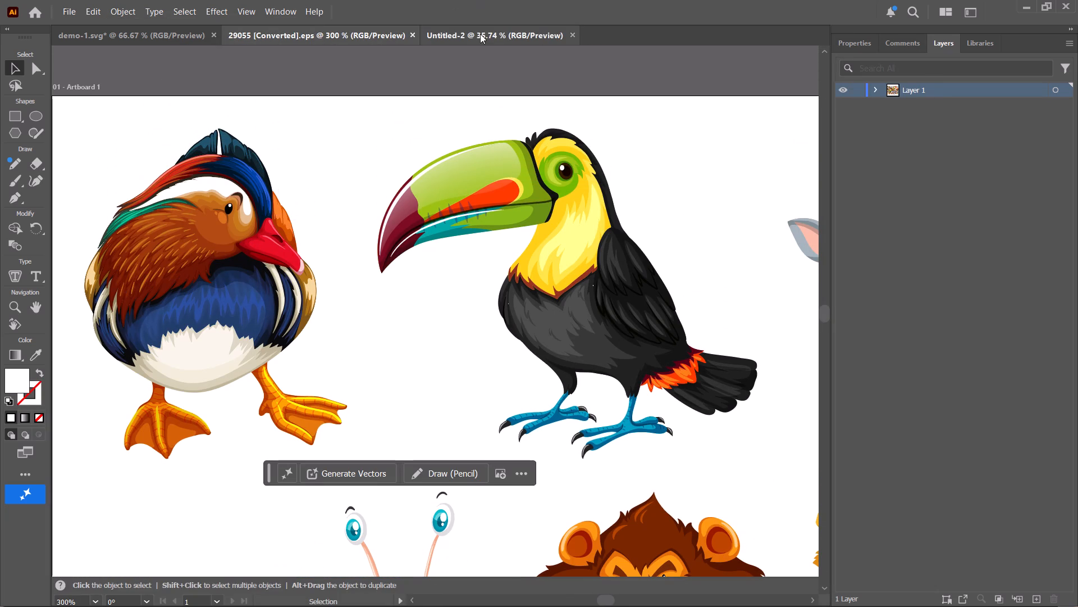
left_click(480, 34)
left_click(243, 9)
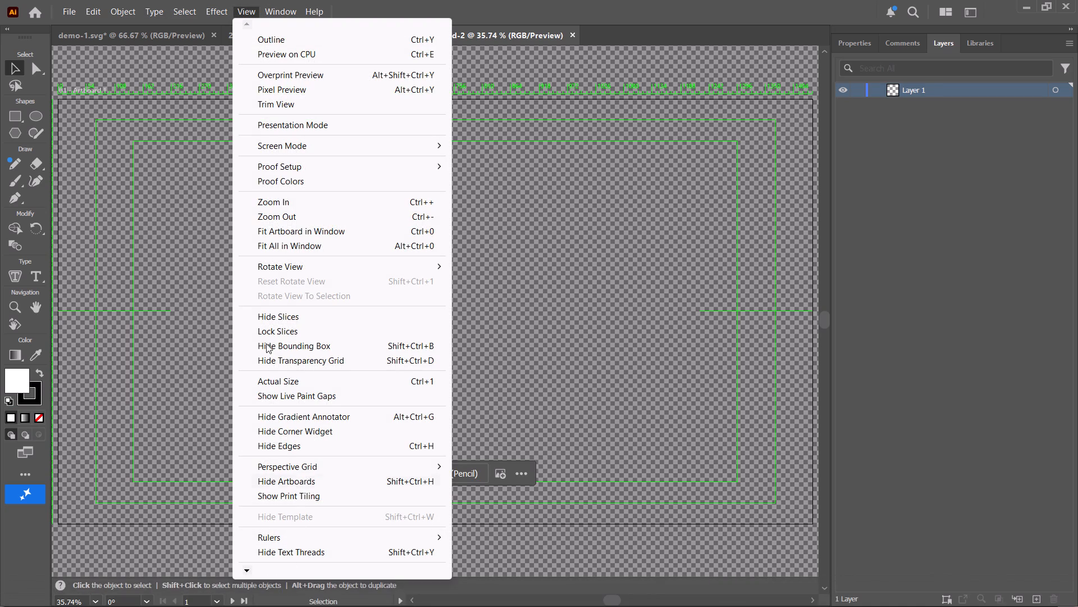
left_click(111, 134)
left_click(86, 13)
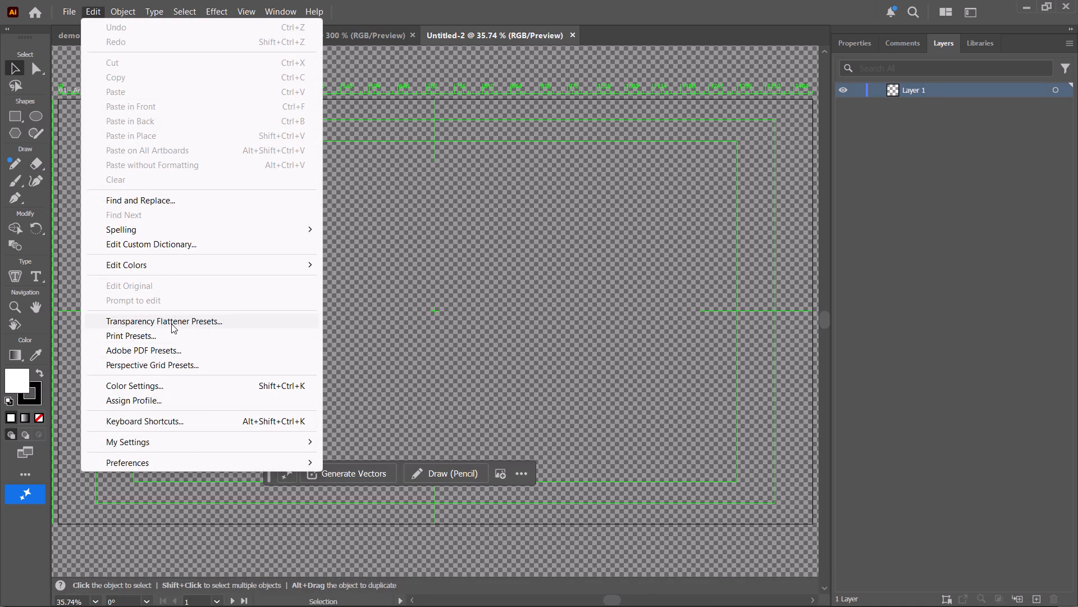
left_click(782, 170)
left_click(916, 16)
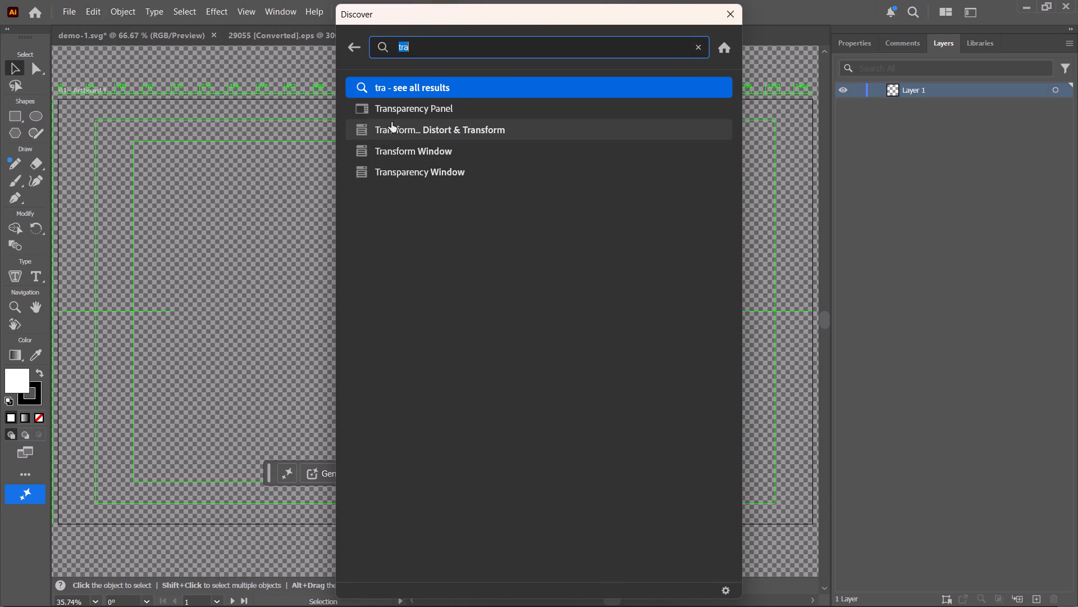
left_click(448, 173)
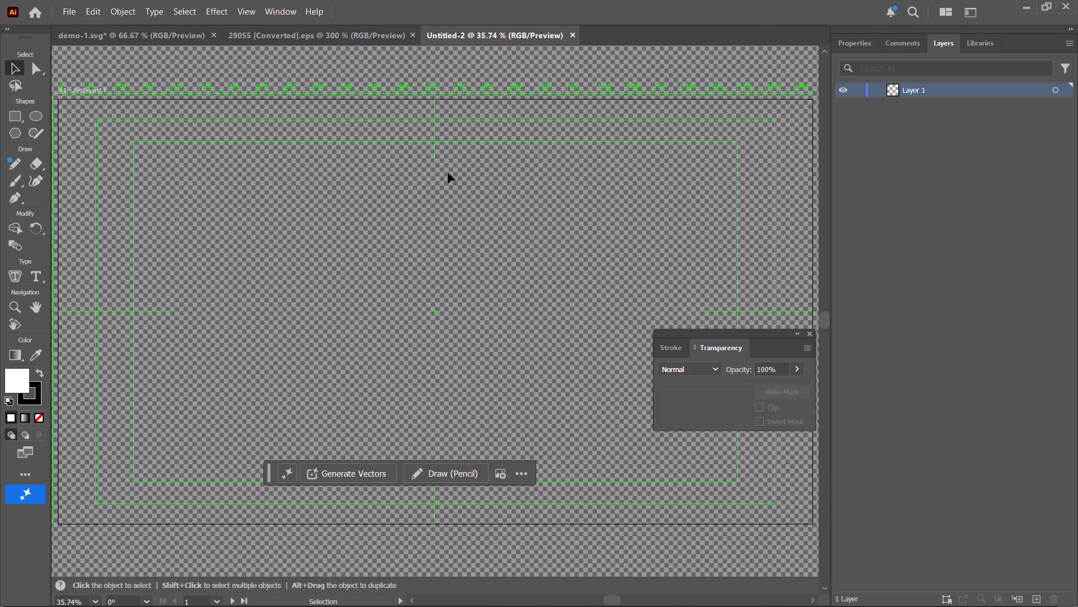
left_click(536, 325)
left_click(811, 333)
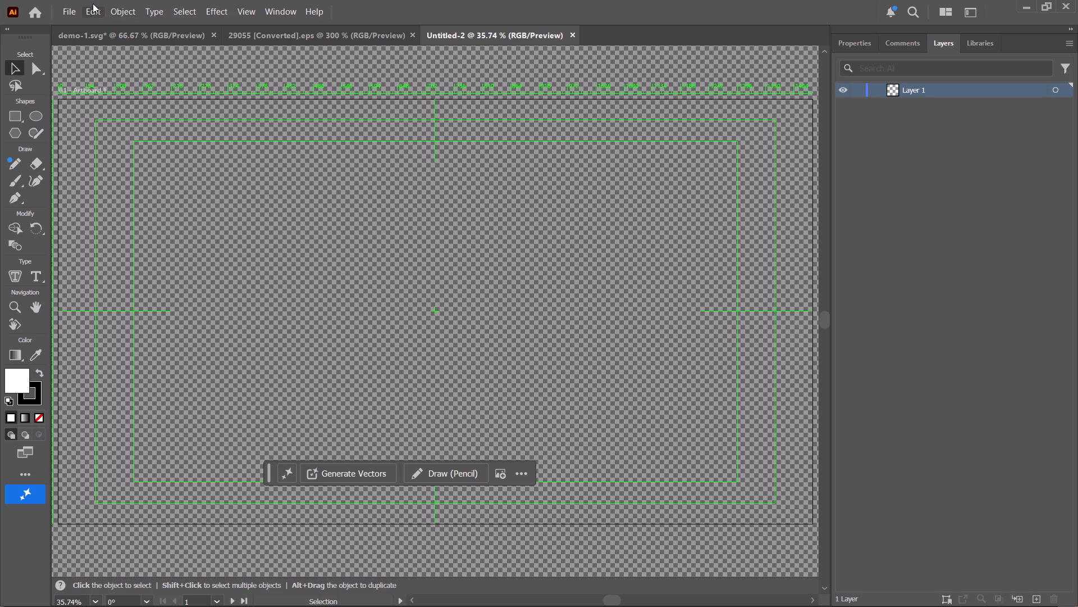
Examine the Guides & Grid, Smart Guides, Clipboard Handling, Appearance of Black and Devices preferences without changing anything.
left_click(93, 4)
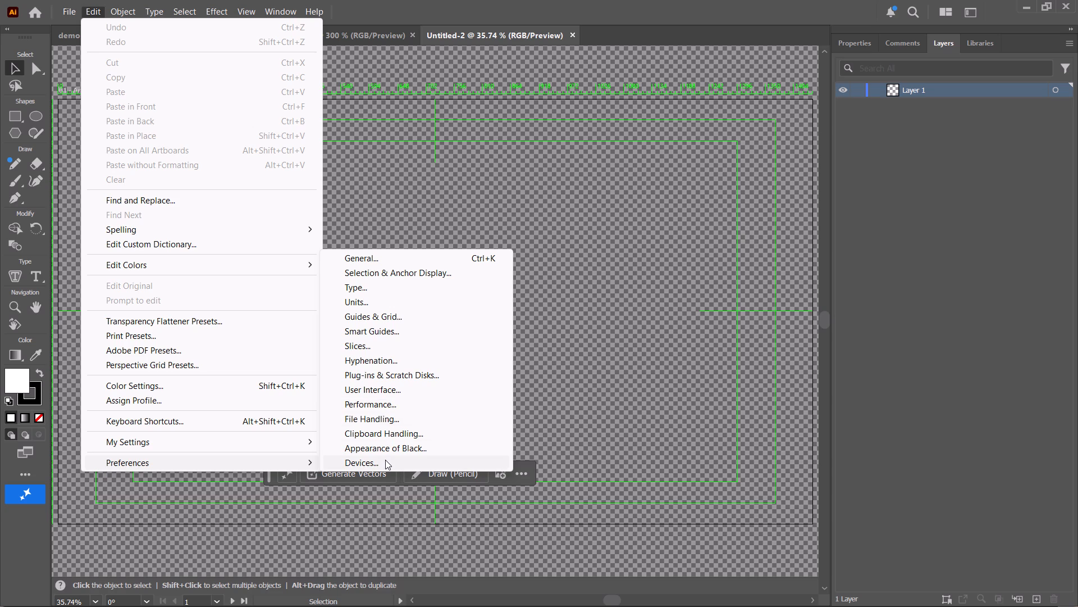
left_click(385, 321)
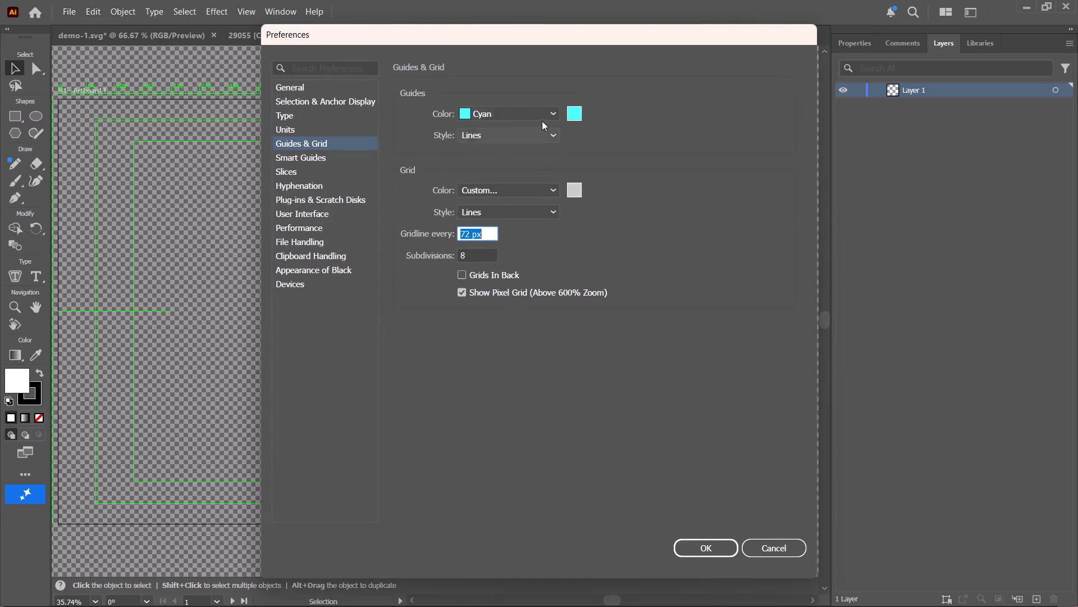
left_click(323, 158)
left_click(323, 146)
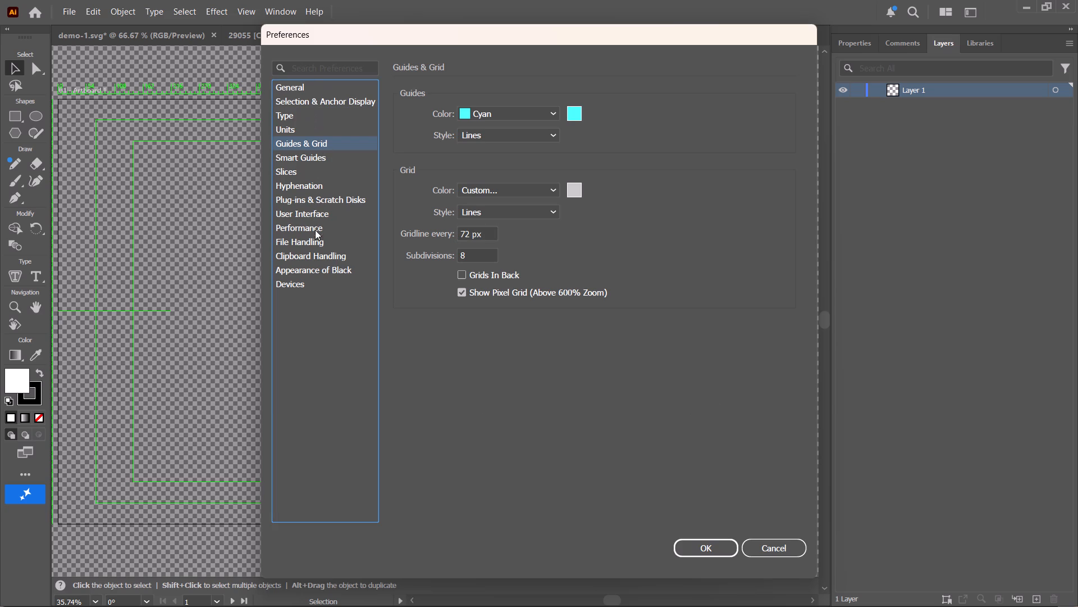
left_click(326, 255)
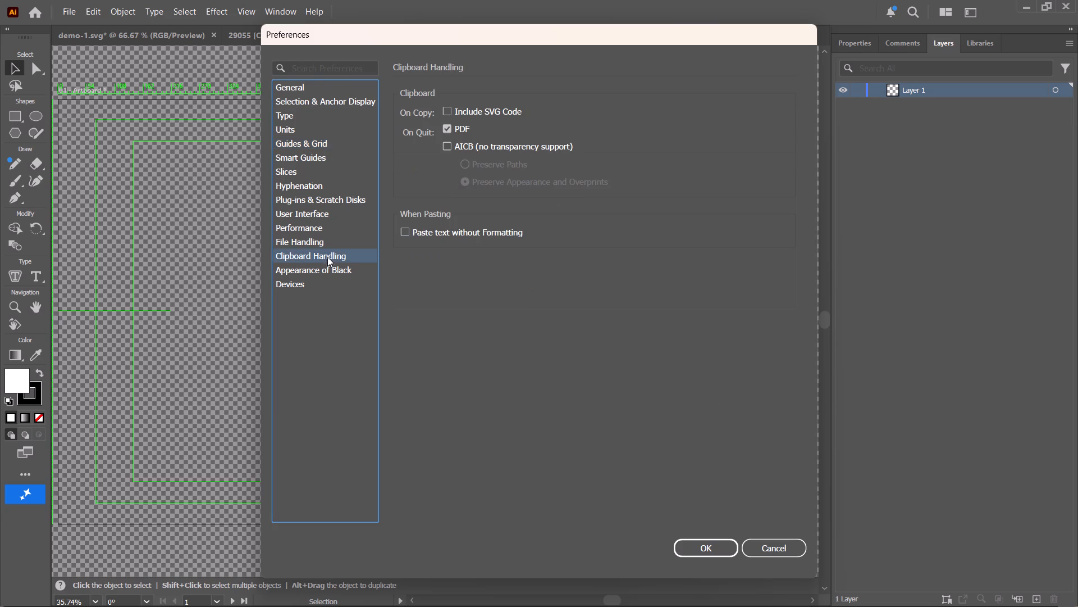
left_click(328, 268)
left_click(313, 279)
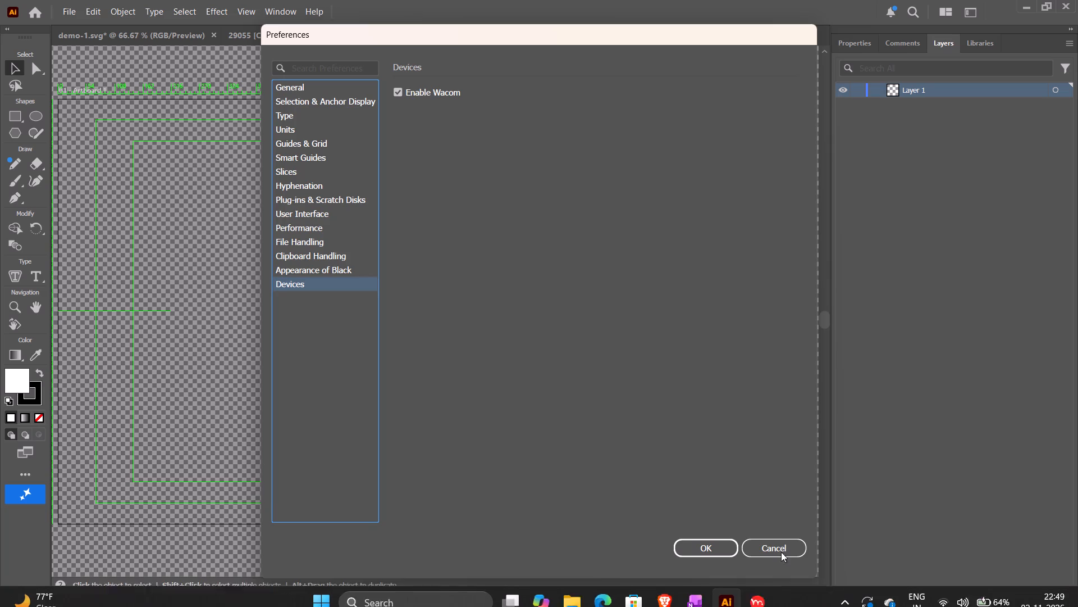
left_click(782, 544)
Cut the whole duck from the 29055 wild animals artwork and paste it into the Untitled-2 document.
left_click(267, 40)
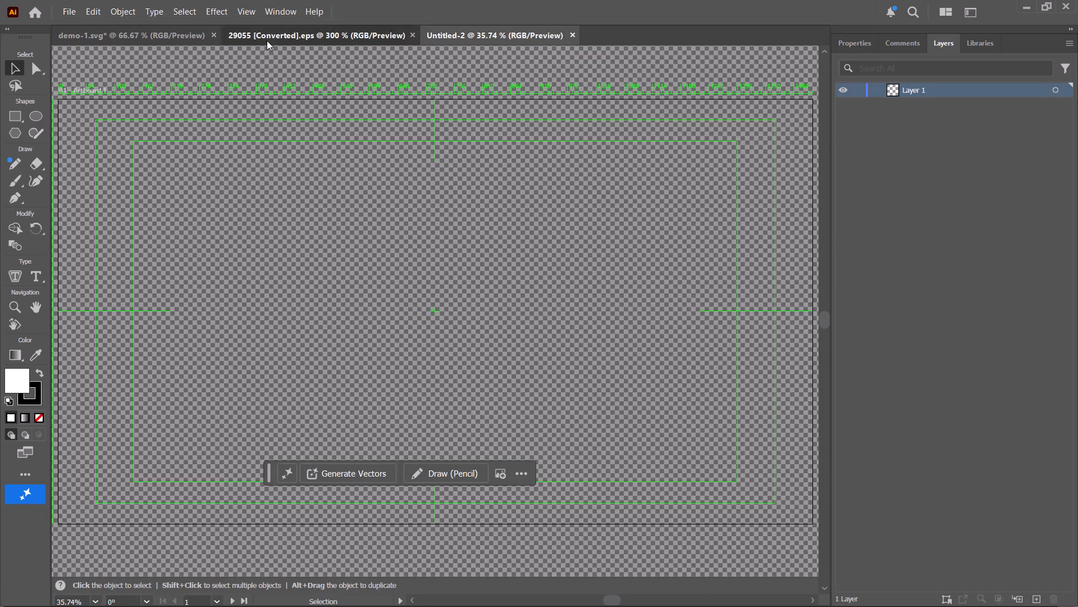
left_click_drag(59, 130, 354, 328)
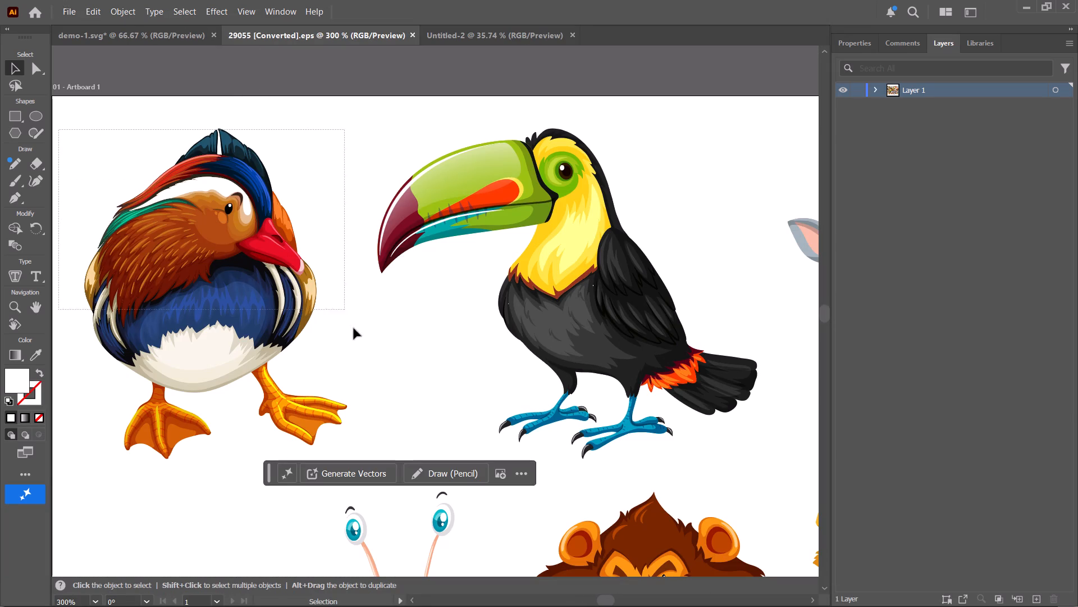
left_click_drag(354, 328, 348, 457)
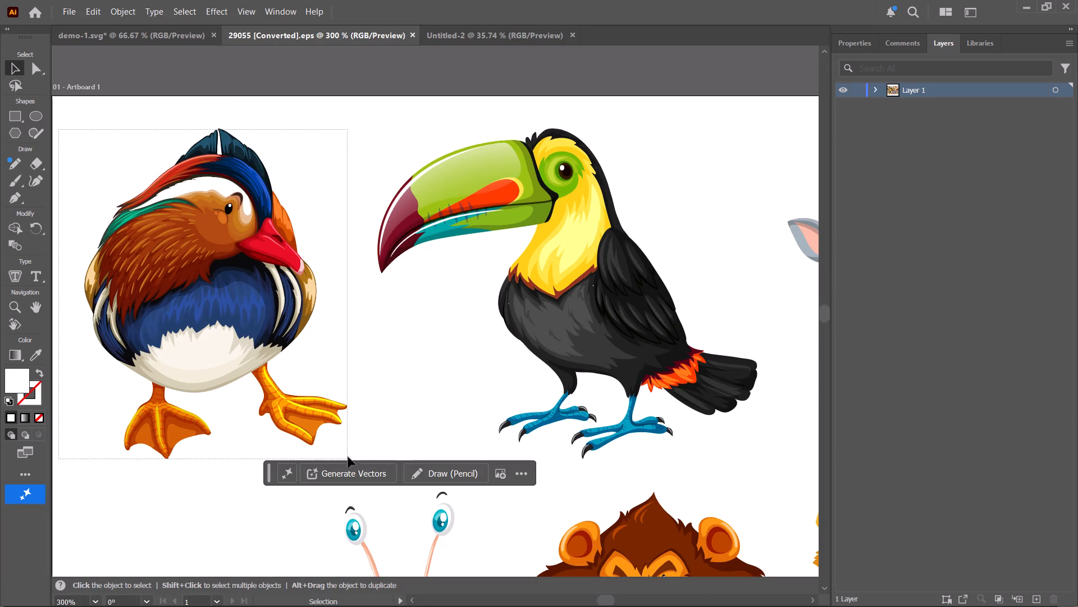
left_click_drag(348, 457, 367, 466)
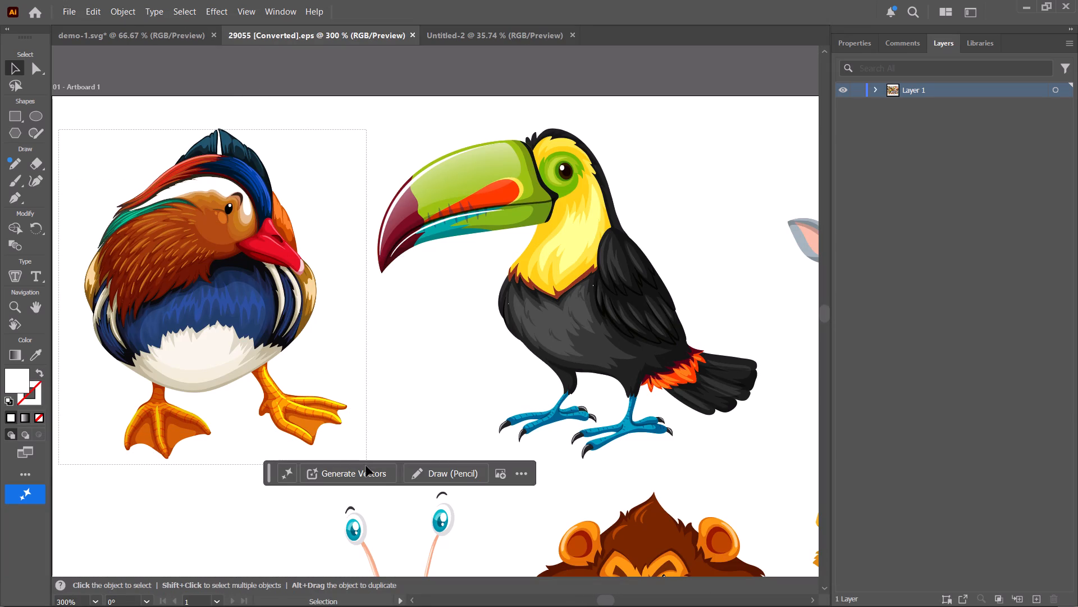
left_click(346, 128)
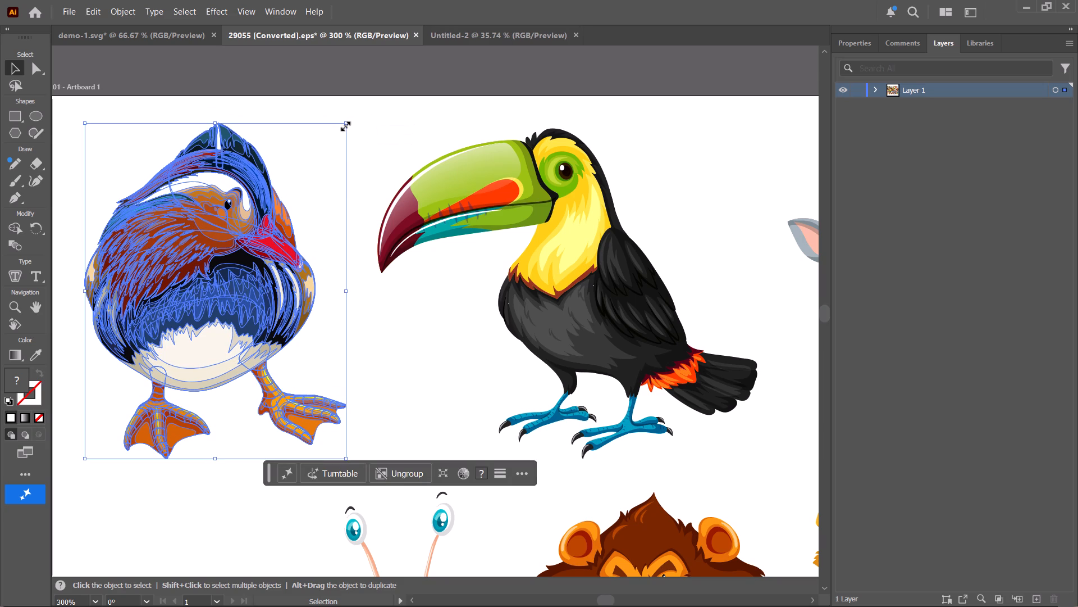
key("ctrl+x")
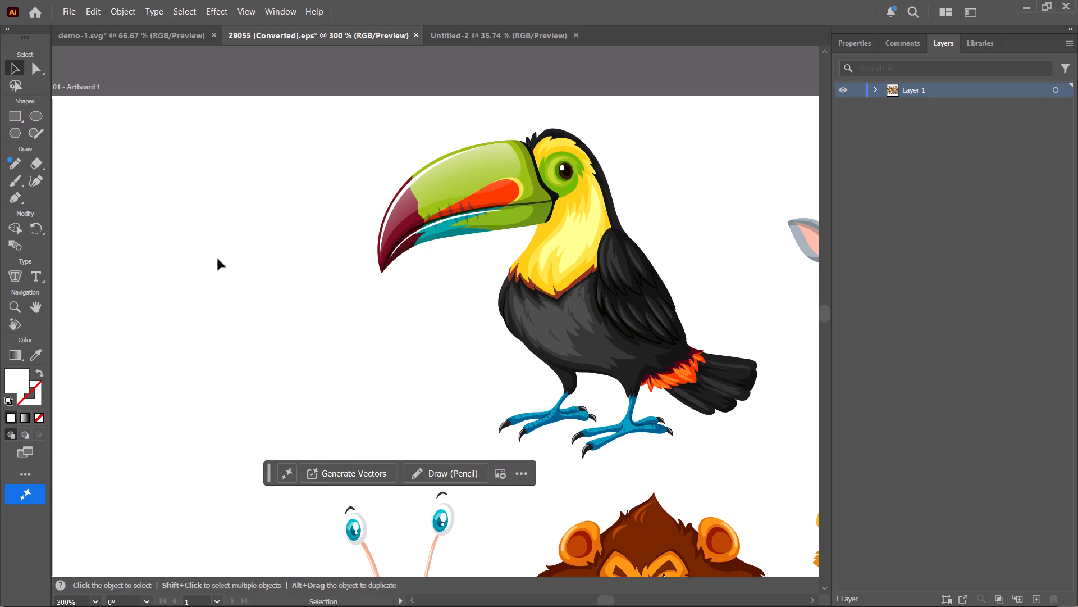
left_click(438, 37)
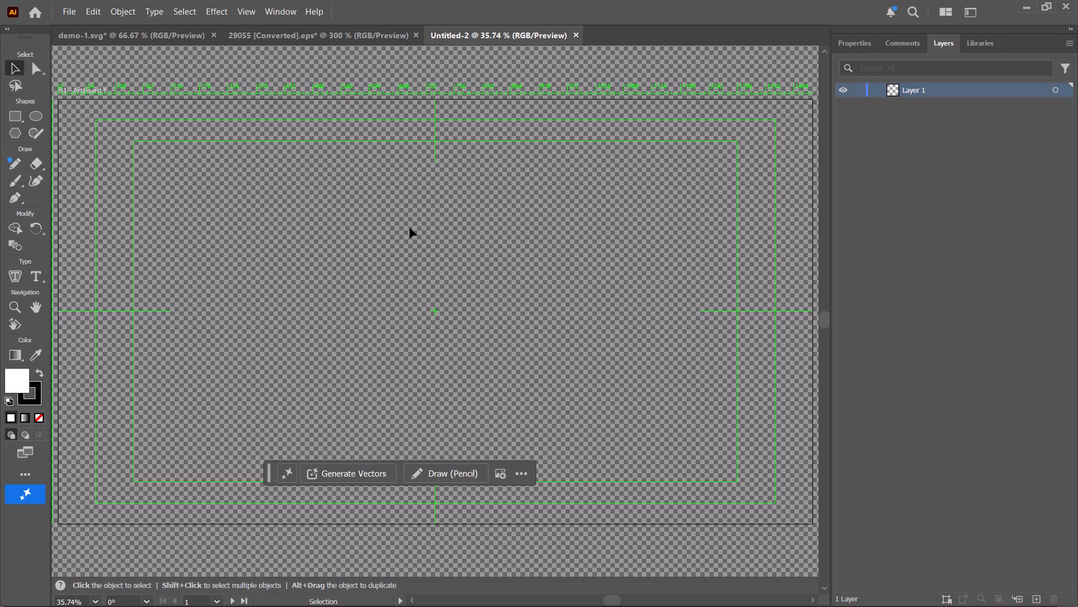
key("ctrl+v")
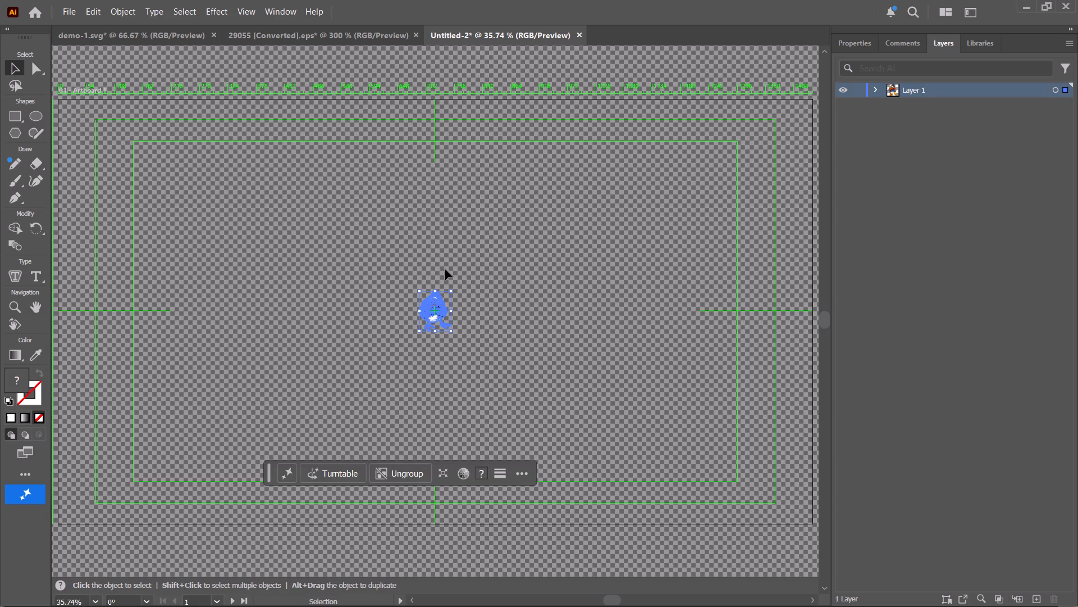
Enlarge the pasted duck to nearly half the artboard's height and move it close to the artboard's centre.
left_click_drag(450, 291, 445, 265)
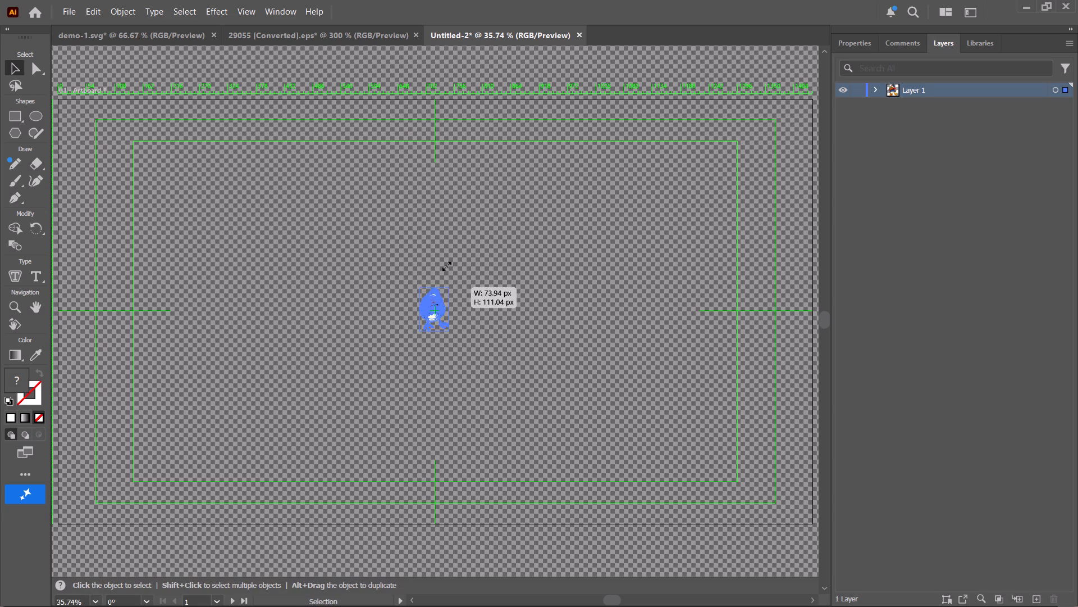
left_click_drag(445, 265, 572, 149)
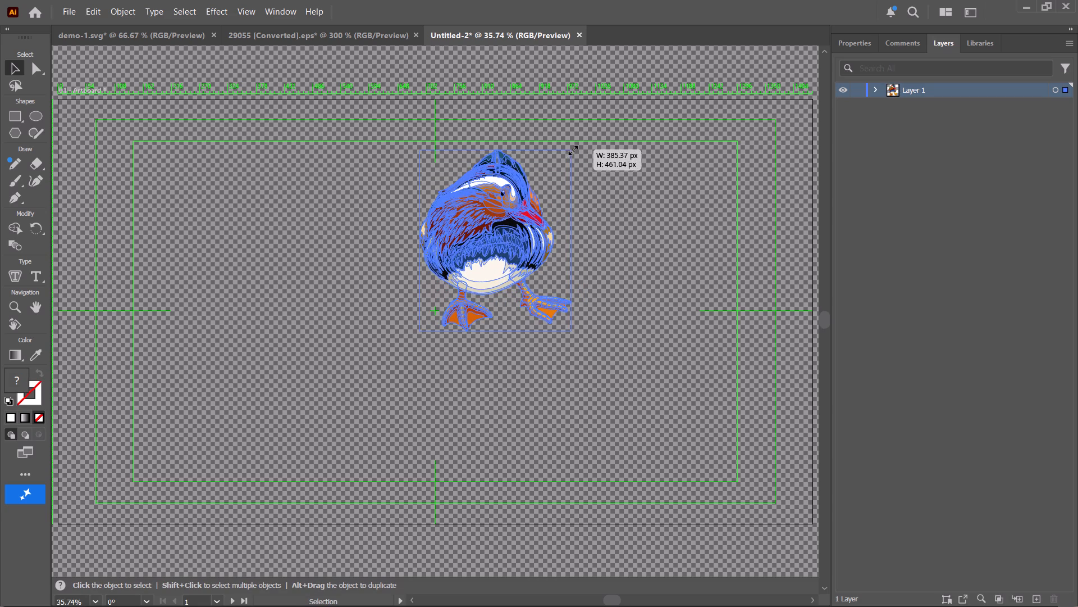
left_click_drag(572, 149, 581, 131)
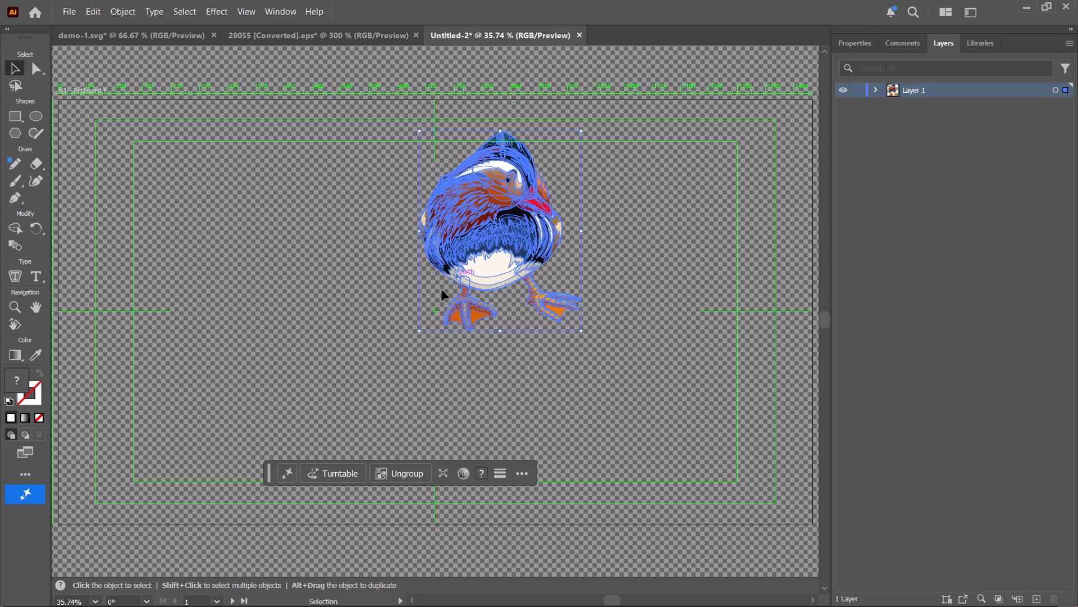
left_click_drag(435, 289, 412, 307)
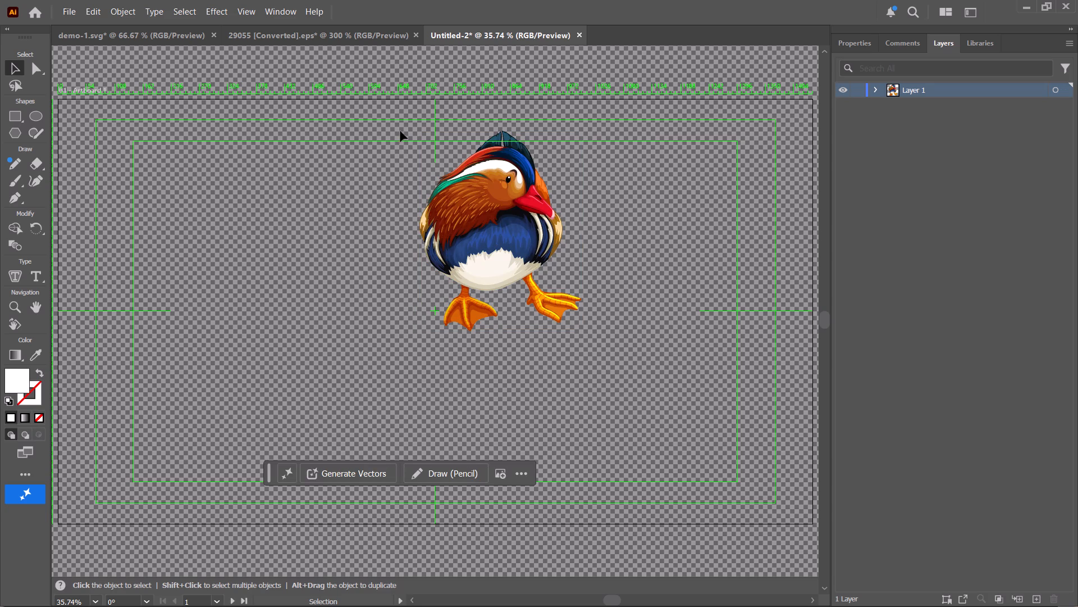
left_click_drag(470, 311, 453, 316)
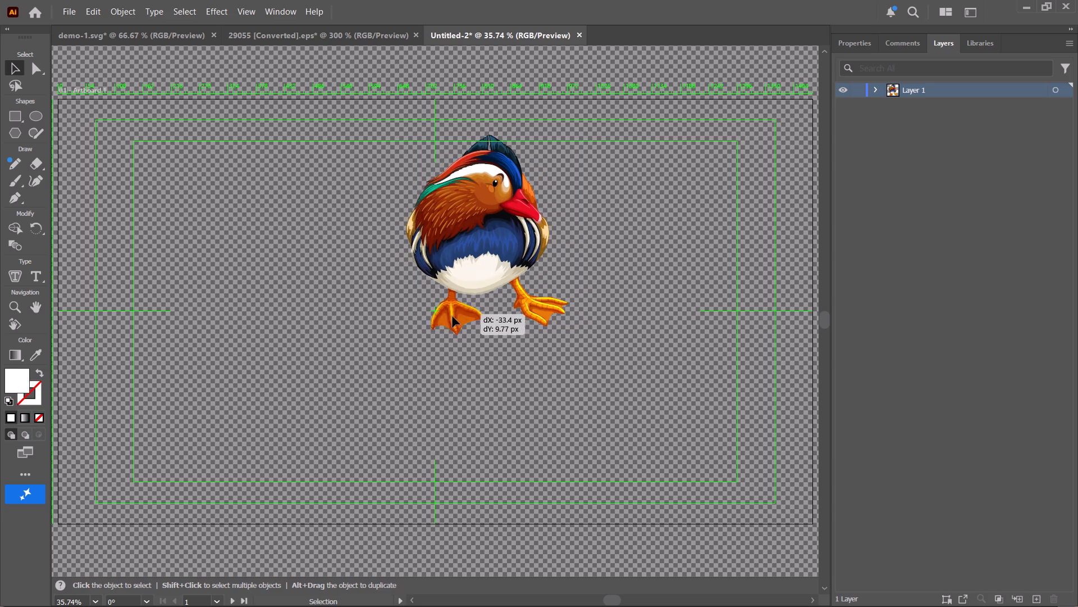
left_click_drag(453, 316, 408, 365)
Examine how the duck's paths, compound paths and nested group are organised within Layer 1.
left_click(875, 92)
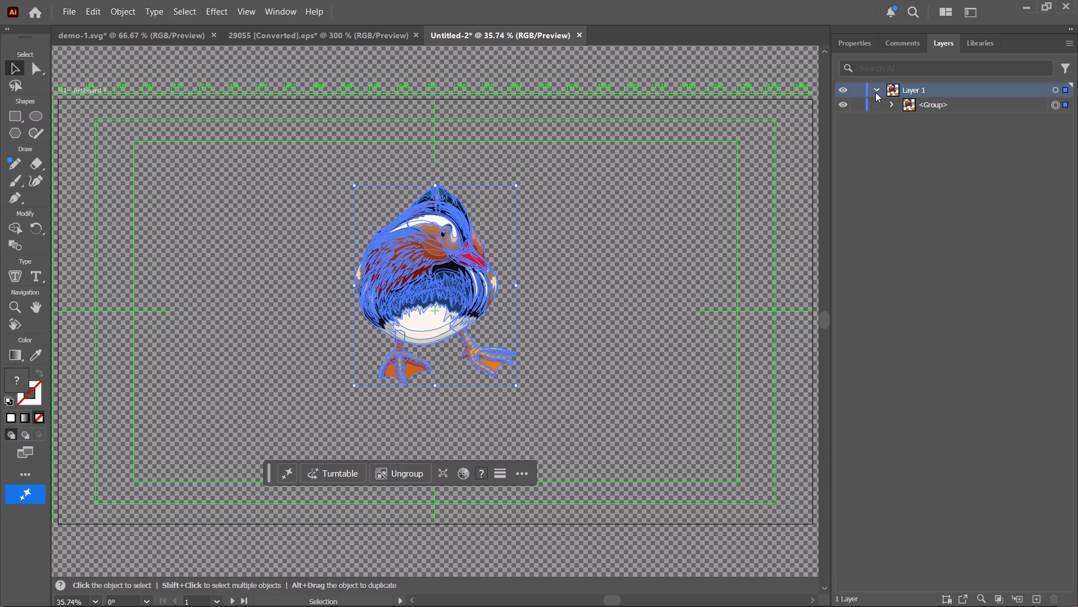
left_click(718, 225)
left_click(888, 102)
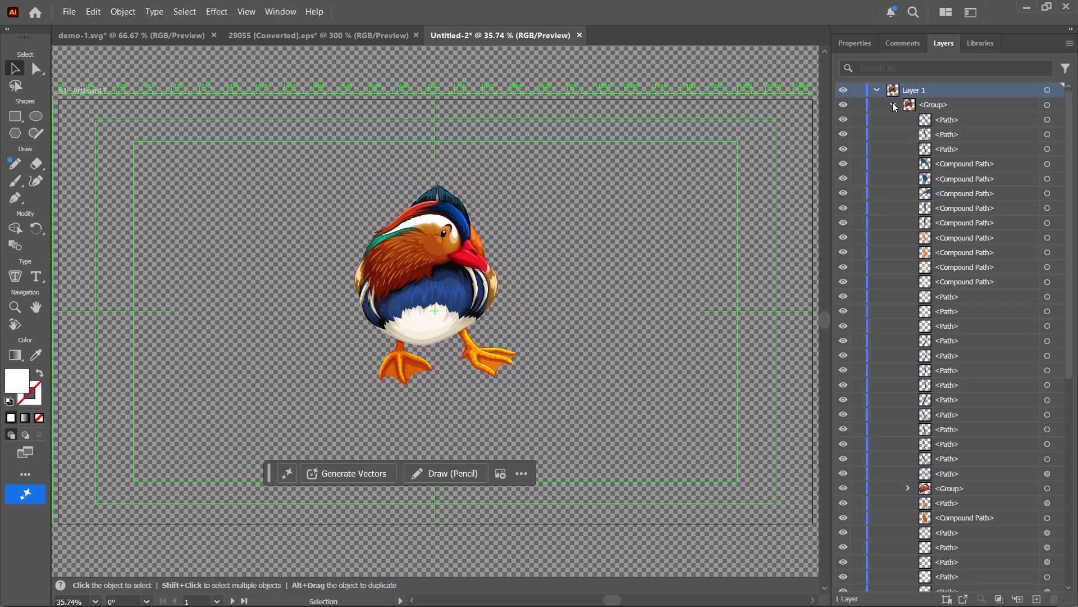
scroll(958, 250, "down", 16)
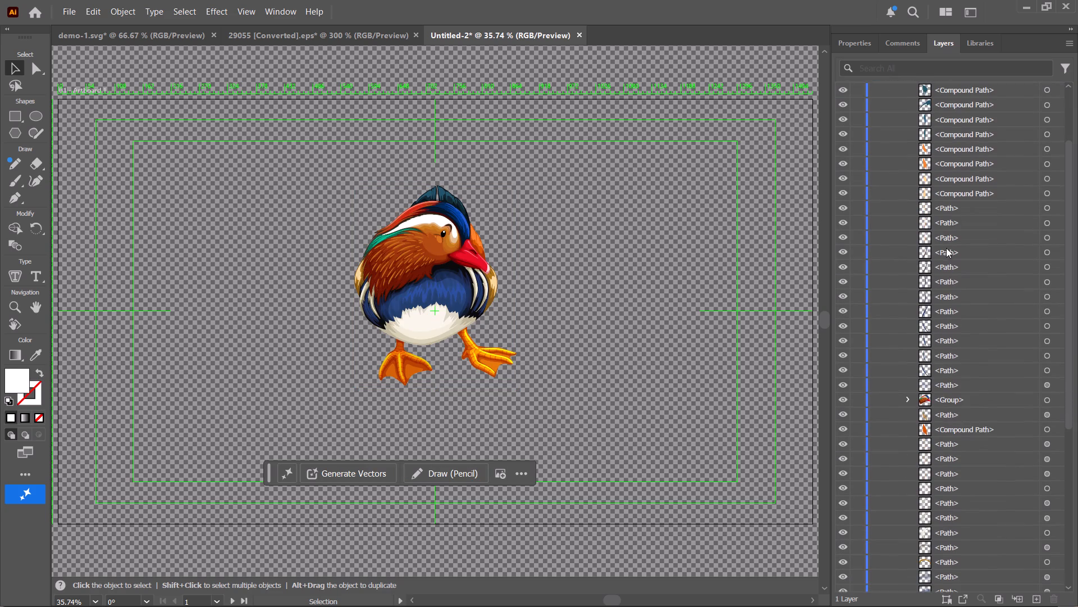
left_click(938, 399)
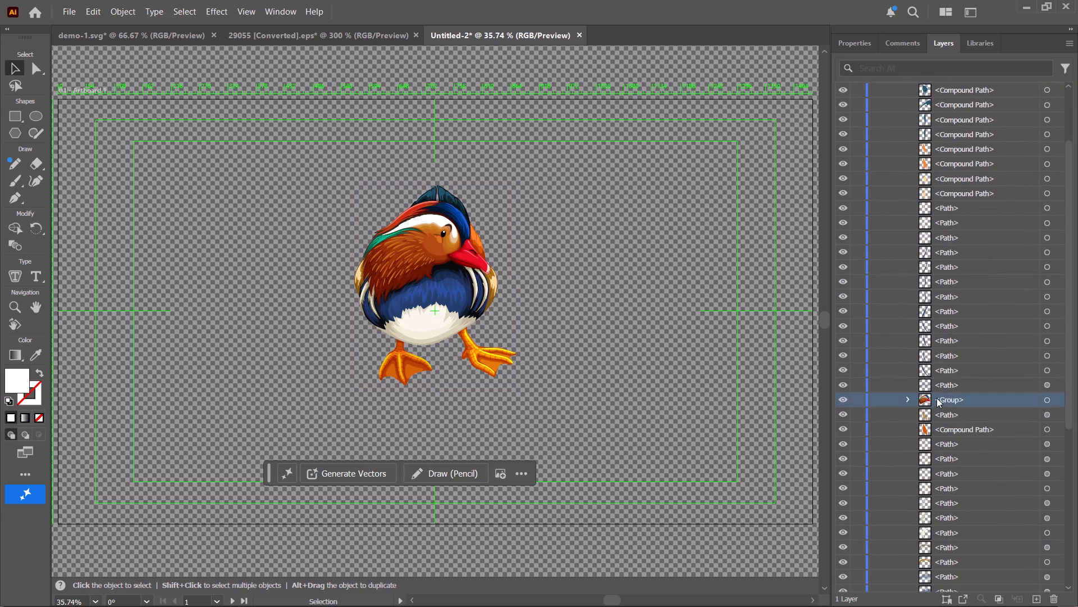
left_click(924, 397)
left_click(911, 401)
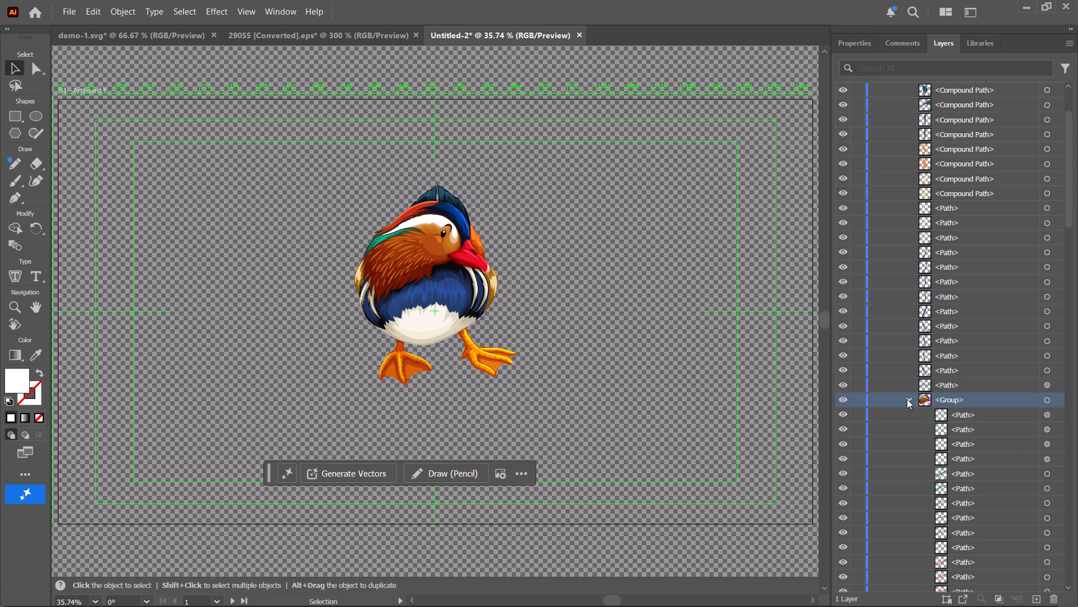
left_click(907, 399)
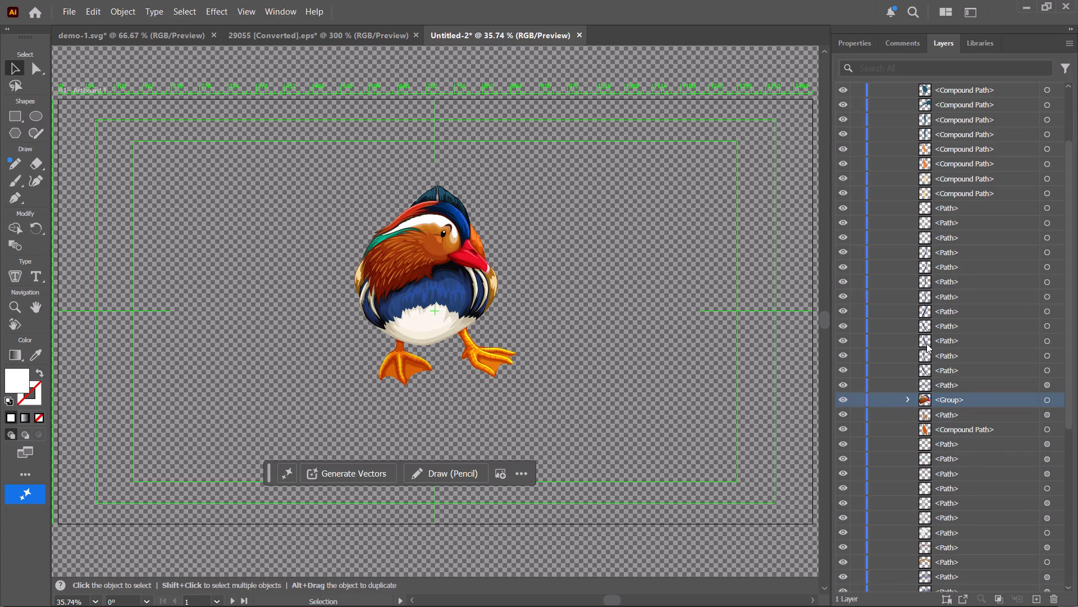
Collapse Layer 1 and create a new empty layer above it.
scroll(993, 213, "up", 4)
scroll(984, 206, "up", 20)
scroll(984, 206, "up", 3)
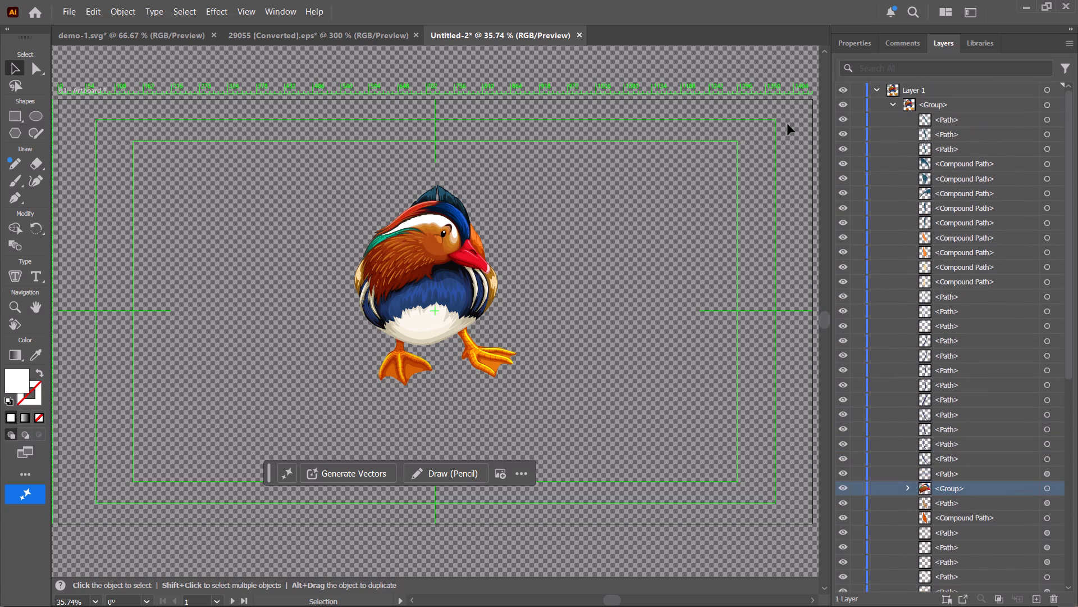
left_click(878, 88)
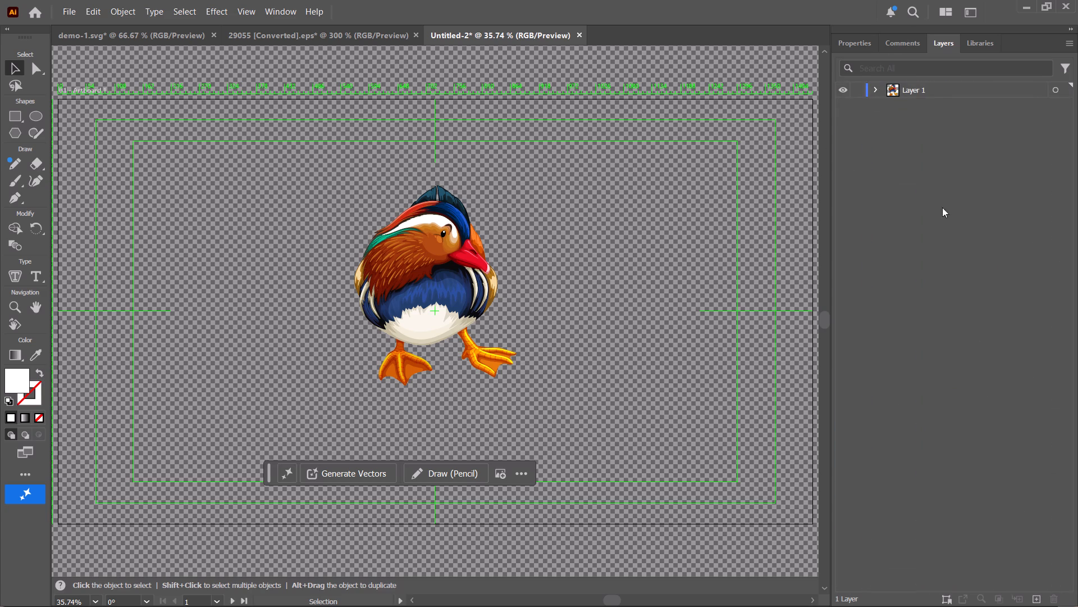
left_click(1036, 600)
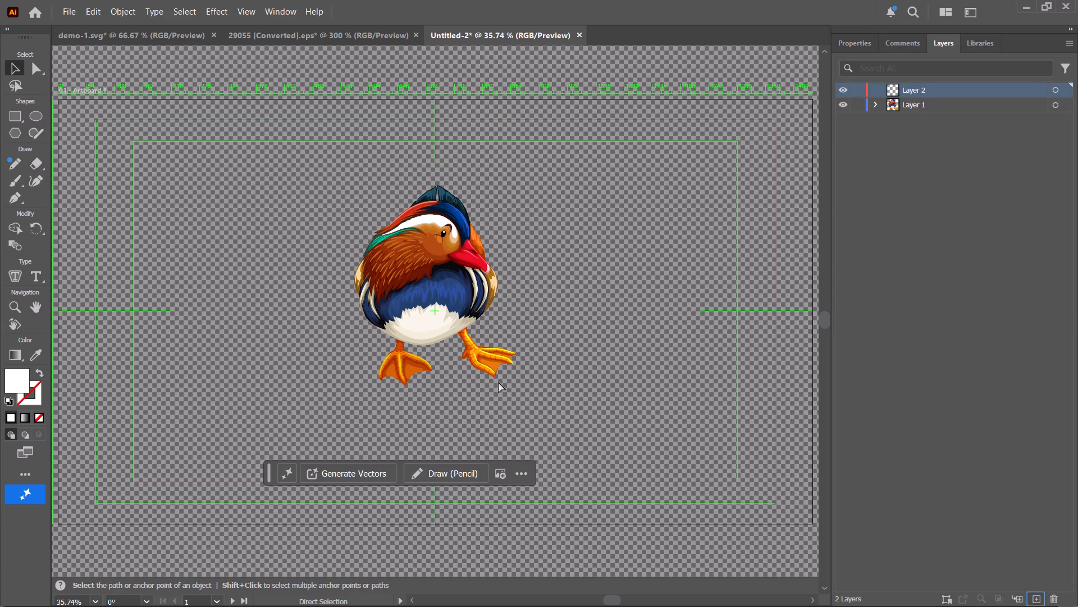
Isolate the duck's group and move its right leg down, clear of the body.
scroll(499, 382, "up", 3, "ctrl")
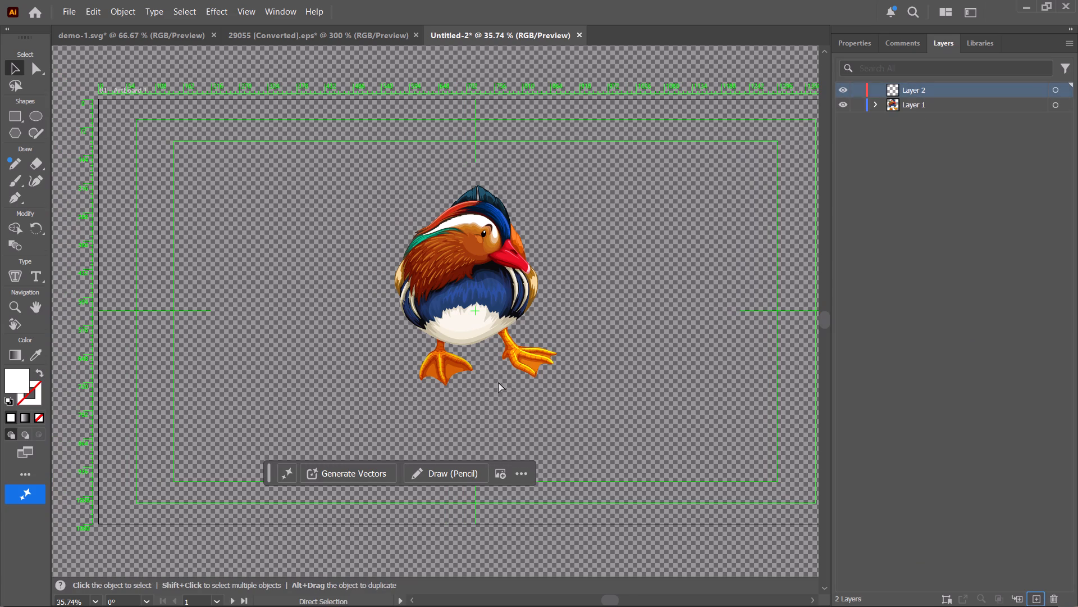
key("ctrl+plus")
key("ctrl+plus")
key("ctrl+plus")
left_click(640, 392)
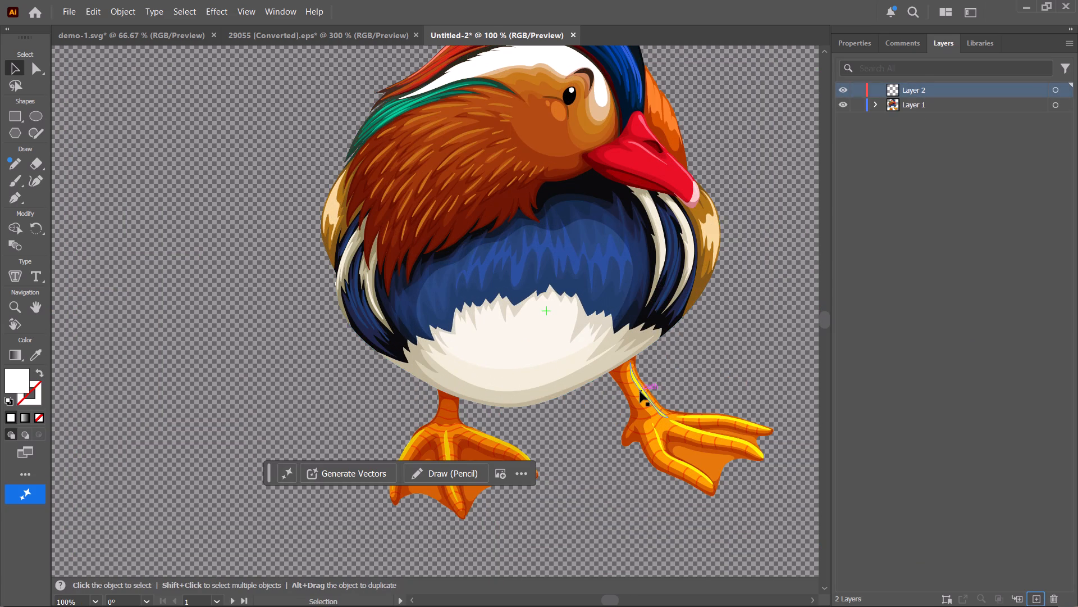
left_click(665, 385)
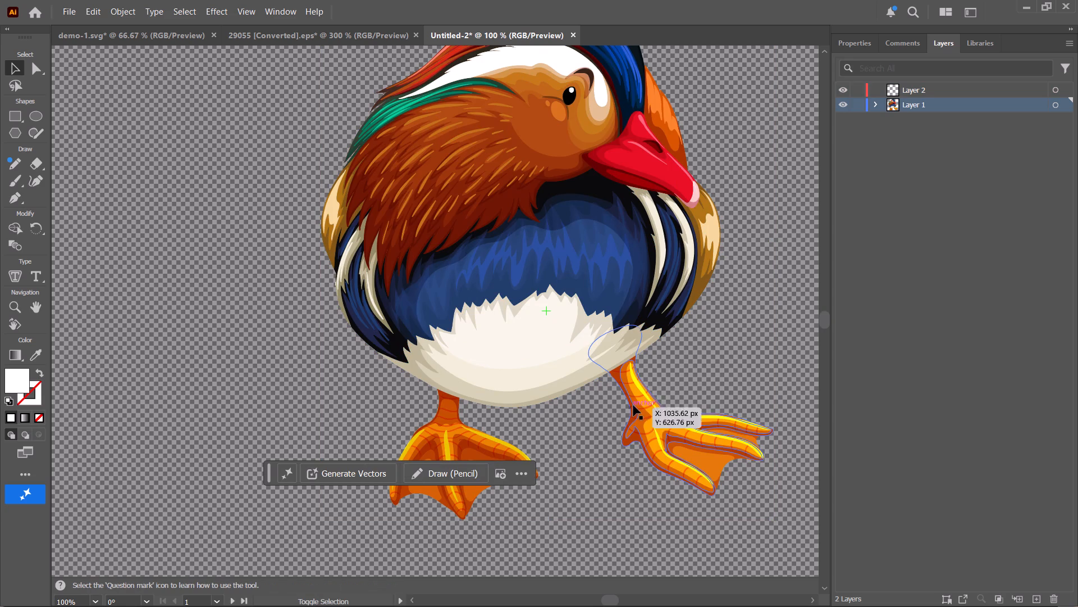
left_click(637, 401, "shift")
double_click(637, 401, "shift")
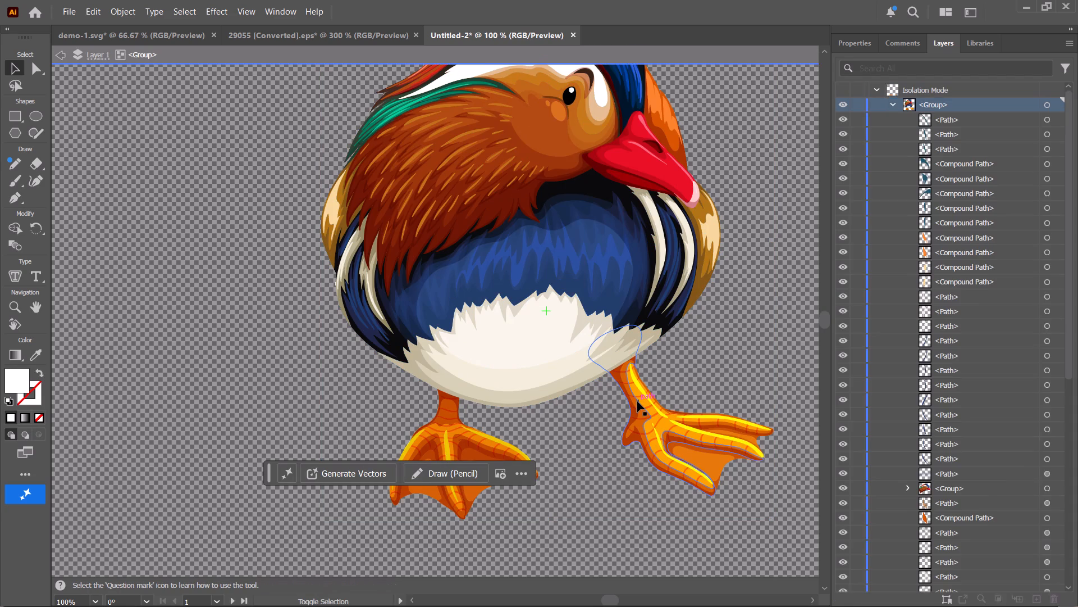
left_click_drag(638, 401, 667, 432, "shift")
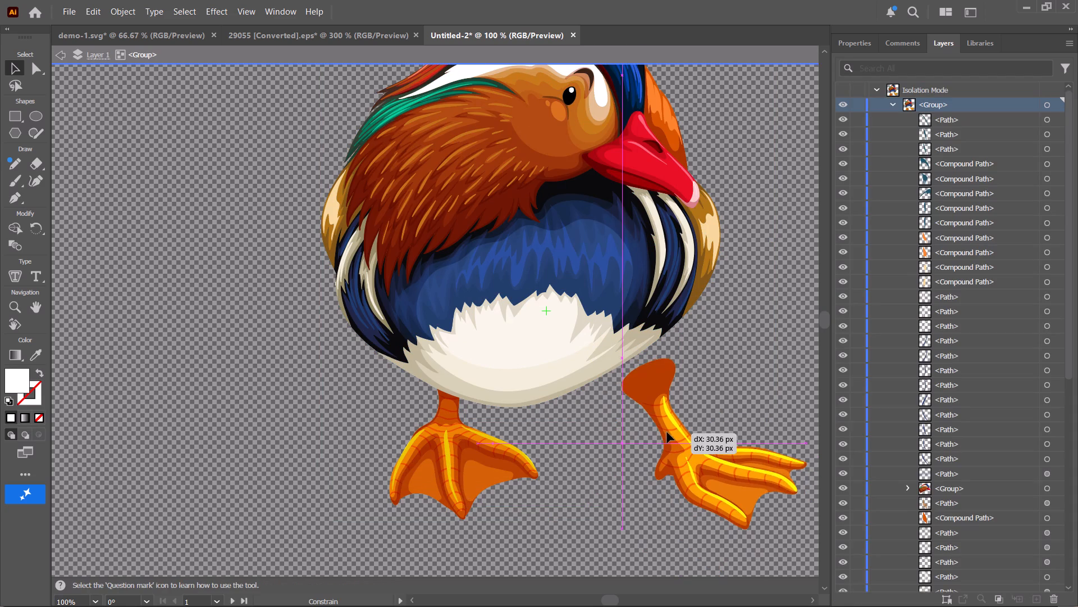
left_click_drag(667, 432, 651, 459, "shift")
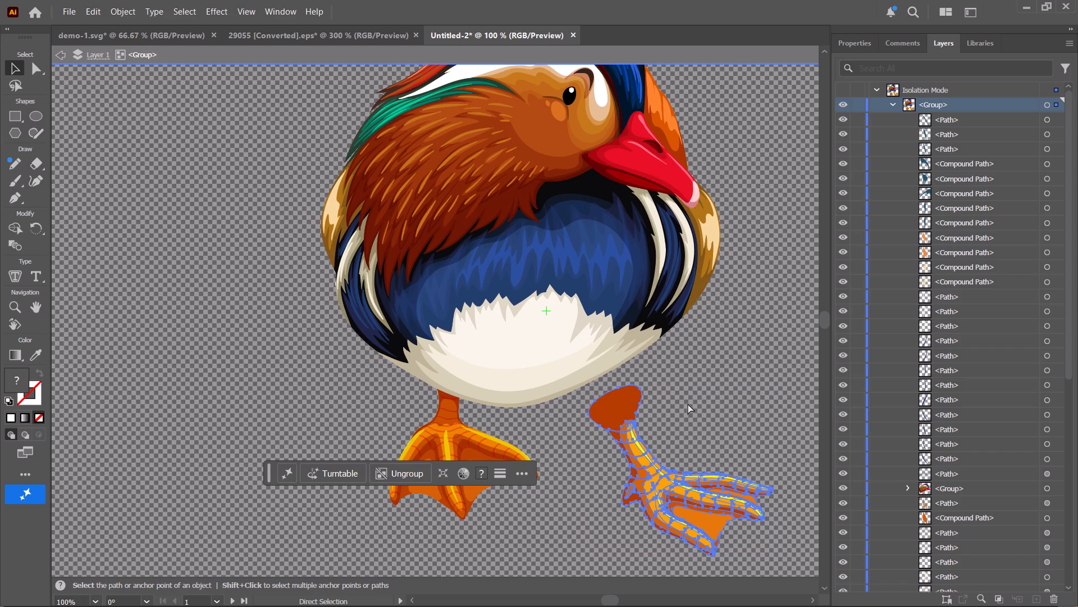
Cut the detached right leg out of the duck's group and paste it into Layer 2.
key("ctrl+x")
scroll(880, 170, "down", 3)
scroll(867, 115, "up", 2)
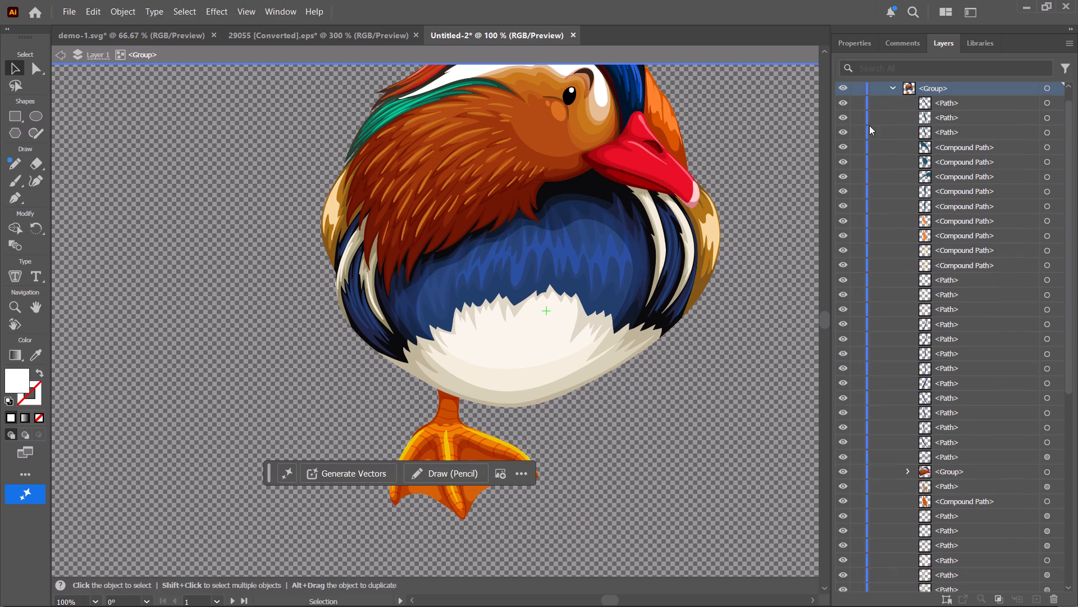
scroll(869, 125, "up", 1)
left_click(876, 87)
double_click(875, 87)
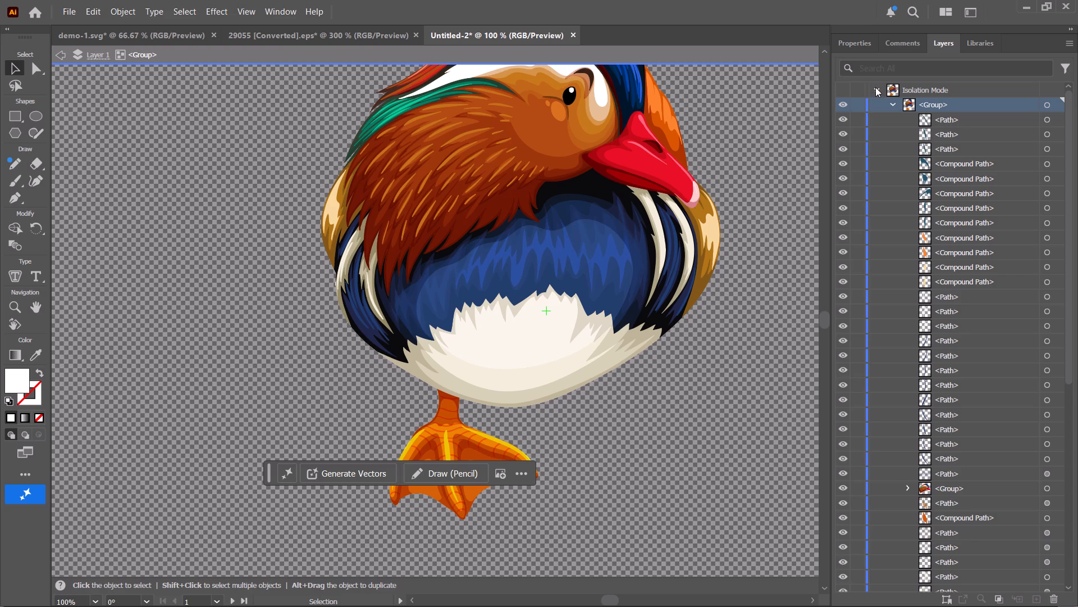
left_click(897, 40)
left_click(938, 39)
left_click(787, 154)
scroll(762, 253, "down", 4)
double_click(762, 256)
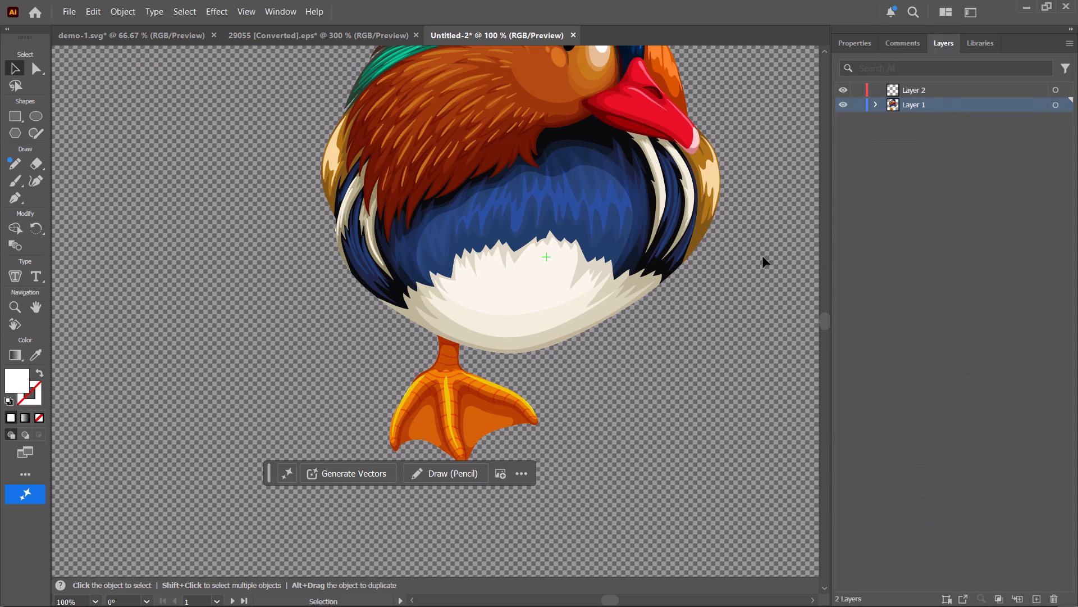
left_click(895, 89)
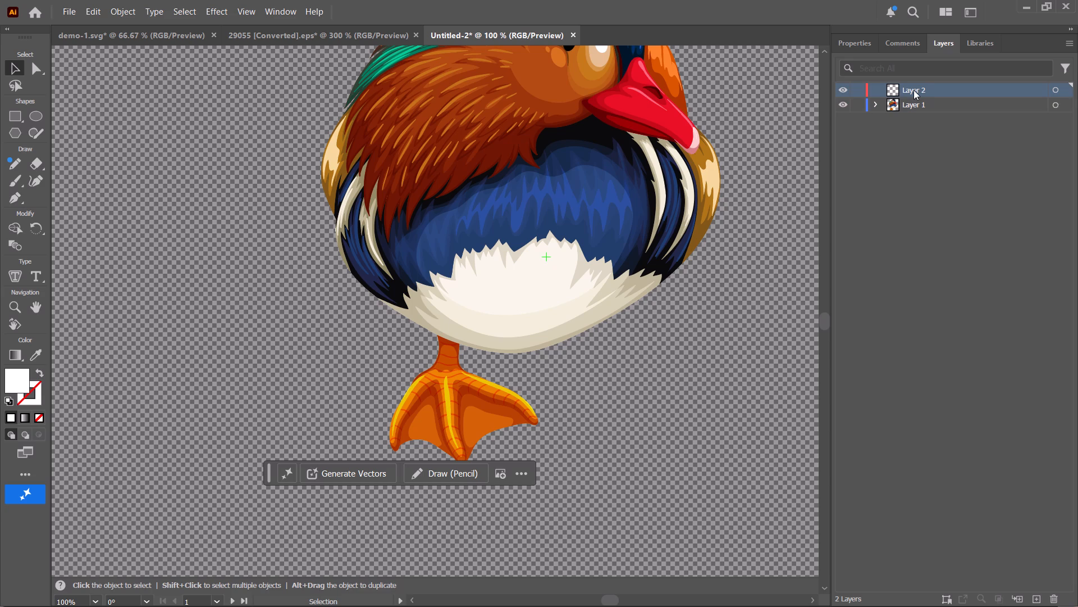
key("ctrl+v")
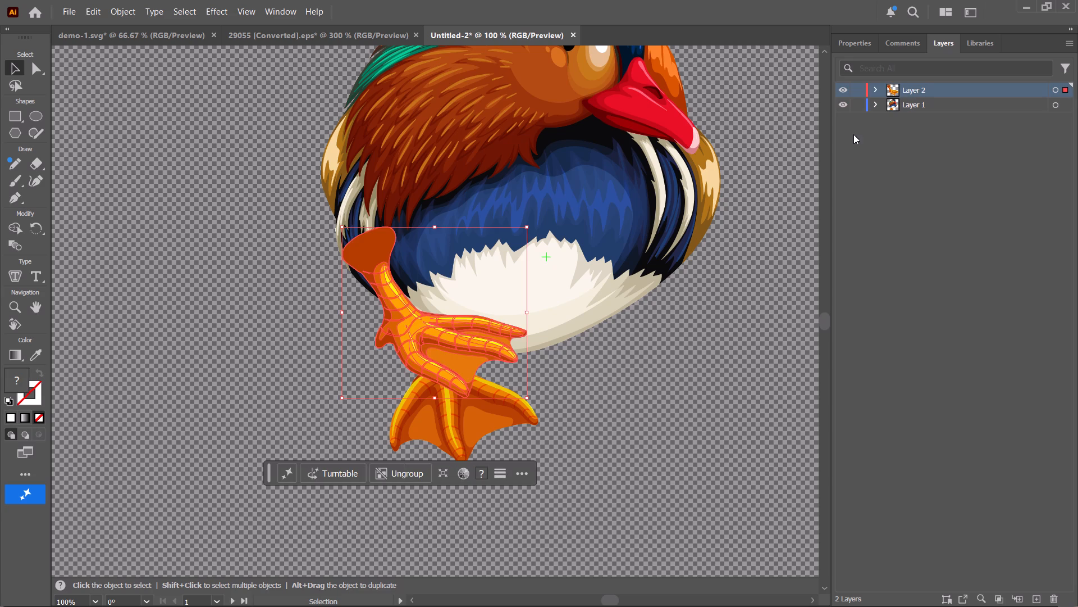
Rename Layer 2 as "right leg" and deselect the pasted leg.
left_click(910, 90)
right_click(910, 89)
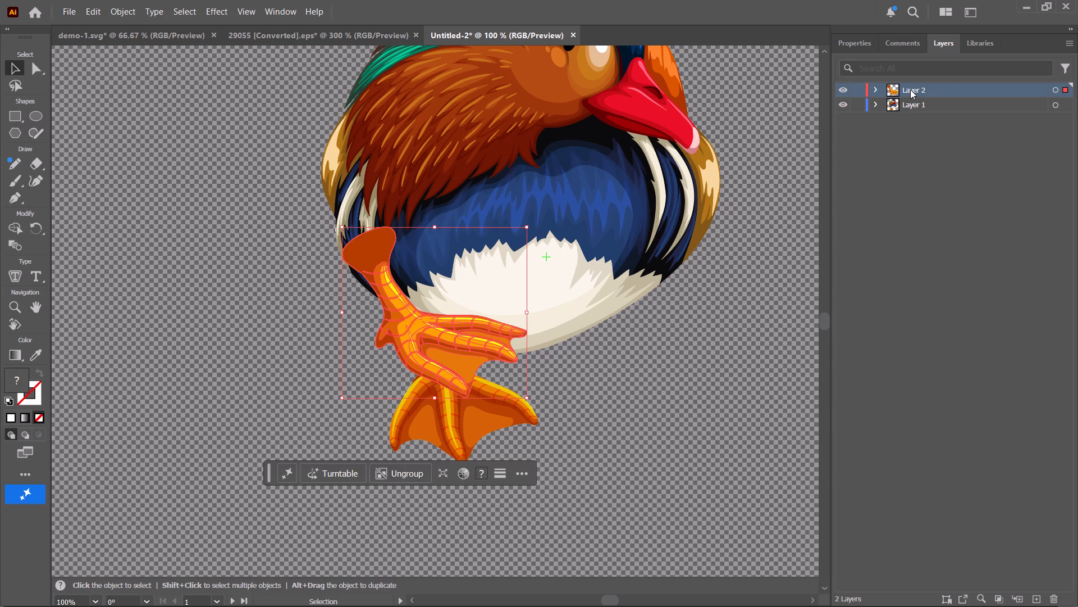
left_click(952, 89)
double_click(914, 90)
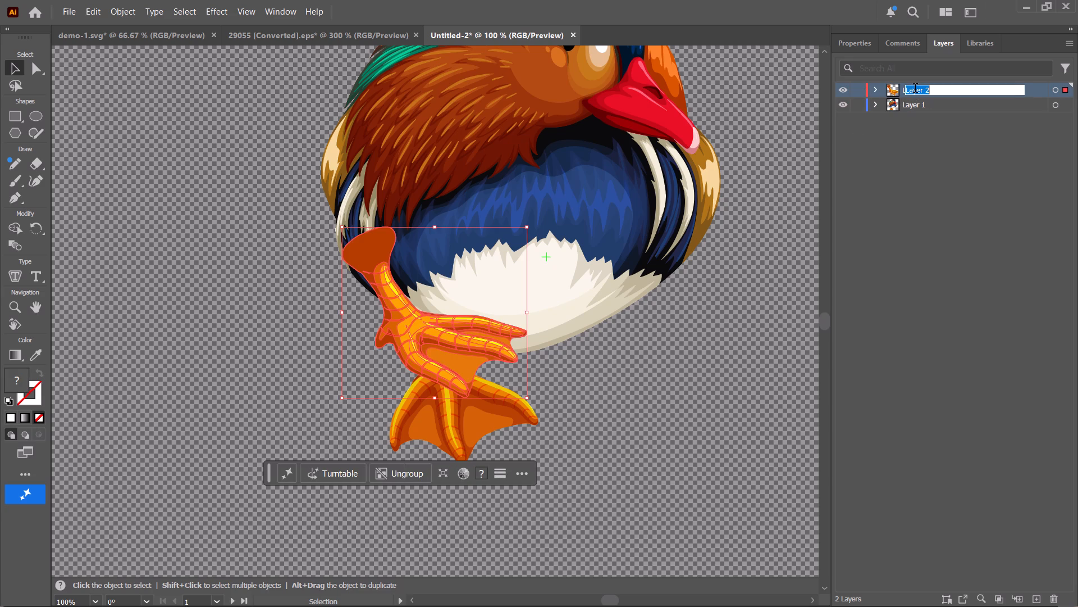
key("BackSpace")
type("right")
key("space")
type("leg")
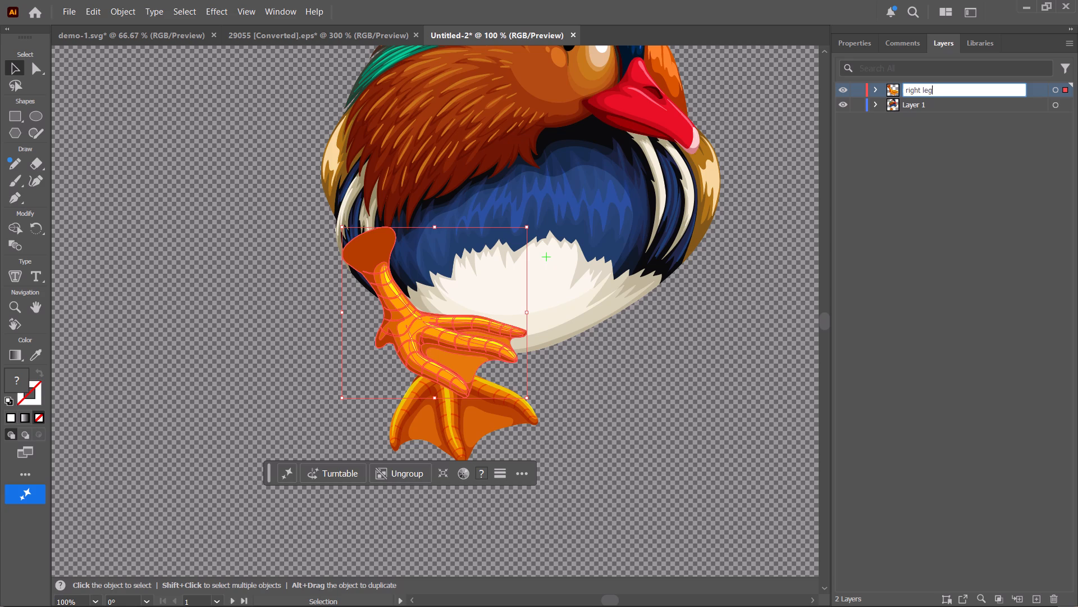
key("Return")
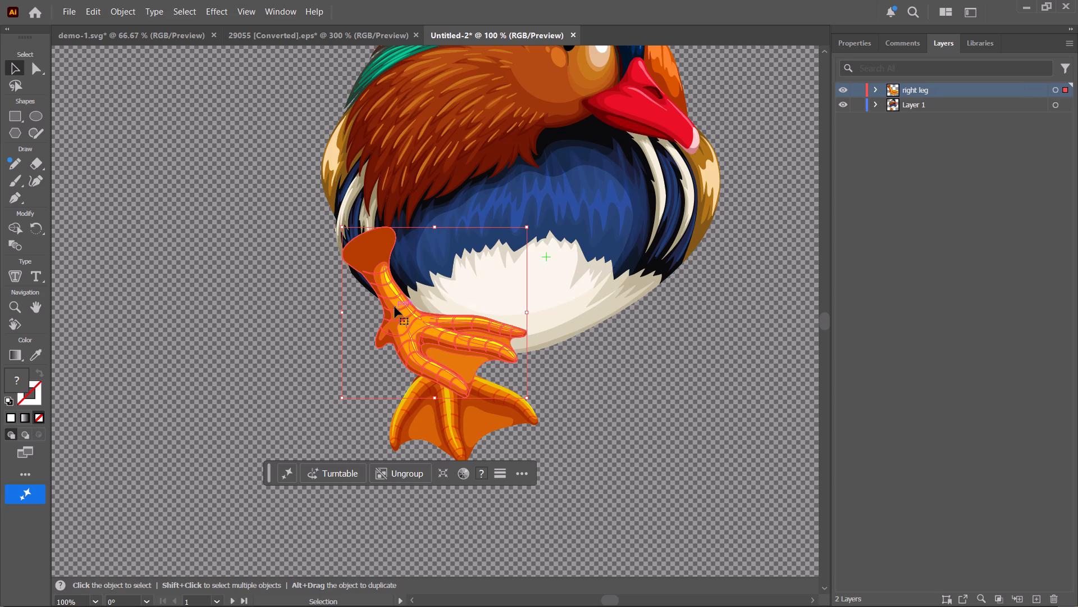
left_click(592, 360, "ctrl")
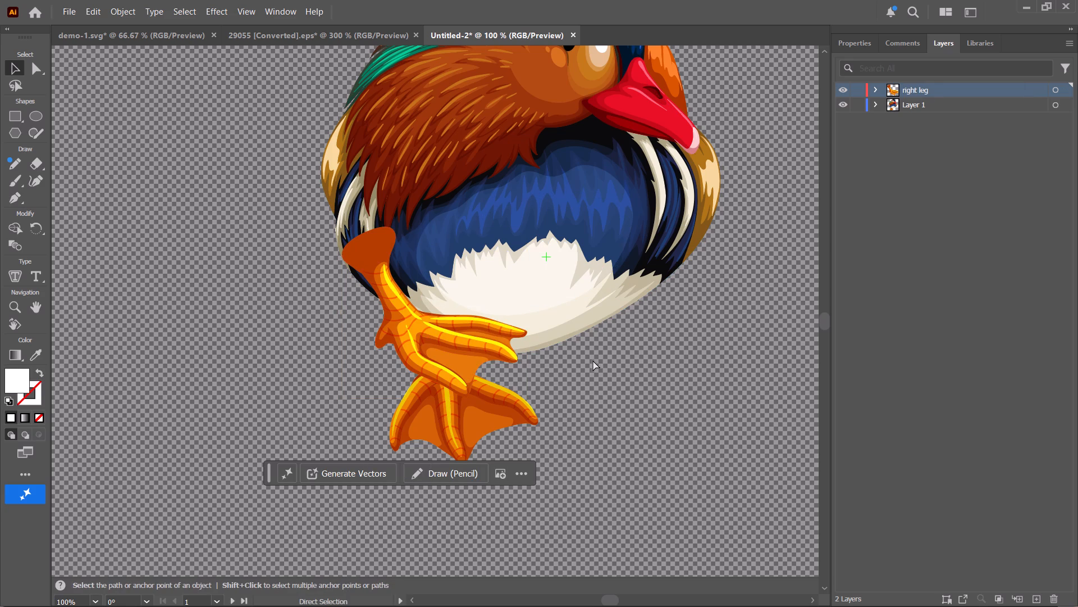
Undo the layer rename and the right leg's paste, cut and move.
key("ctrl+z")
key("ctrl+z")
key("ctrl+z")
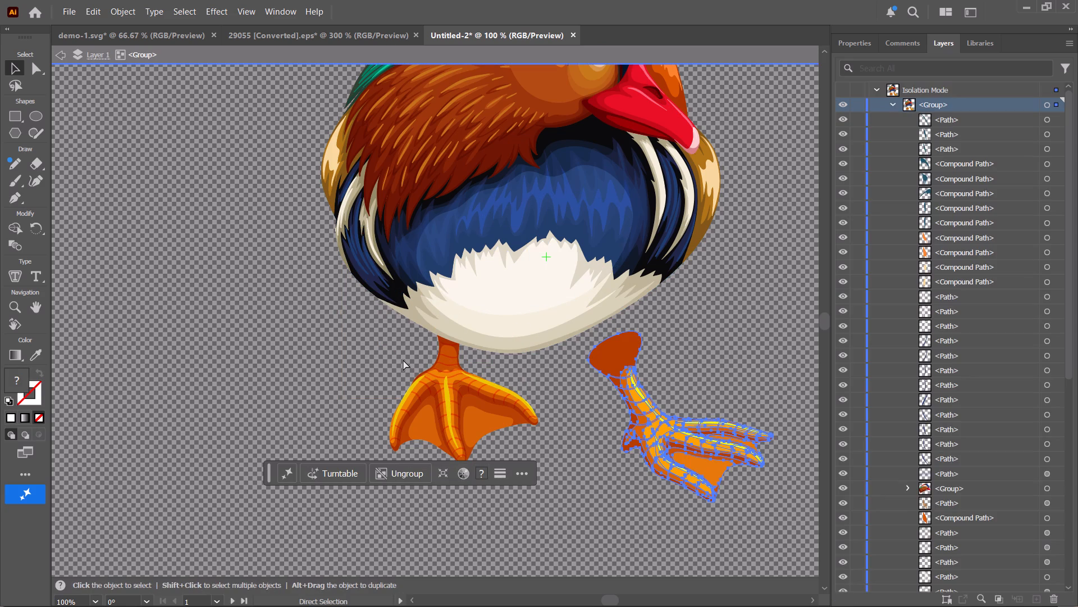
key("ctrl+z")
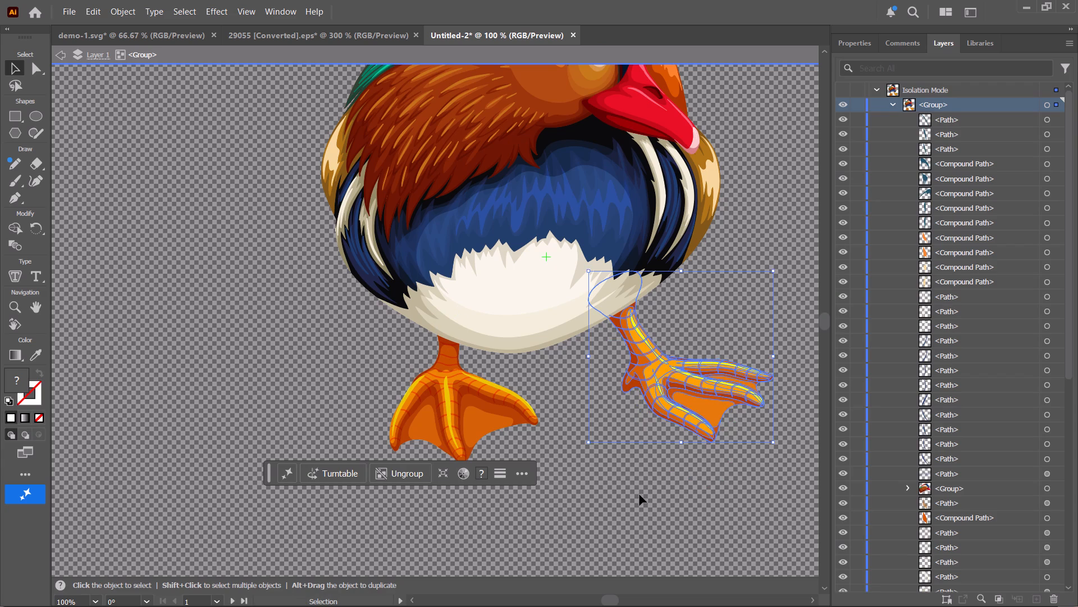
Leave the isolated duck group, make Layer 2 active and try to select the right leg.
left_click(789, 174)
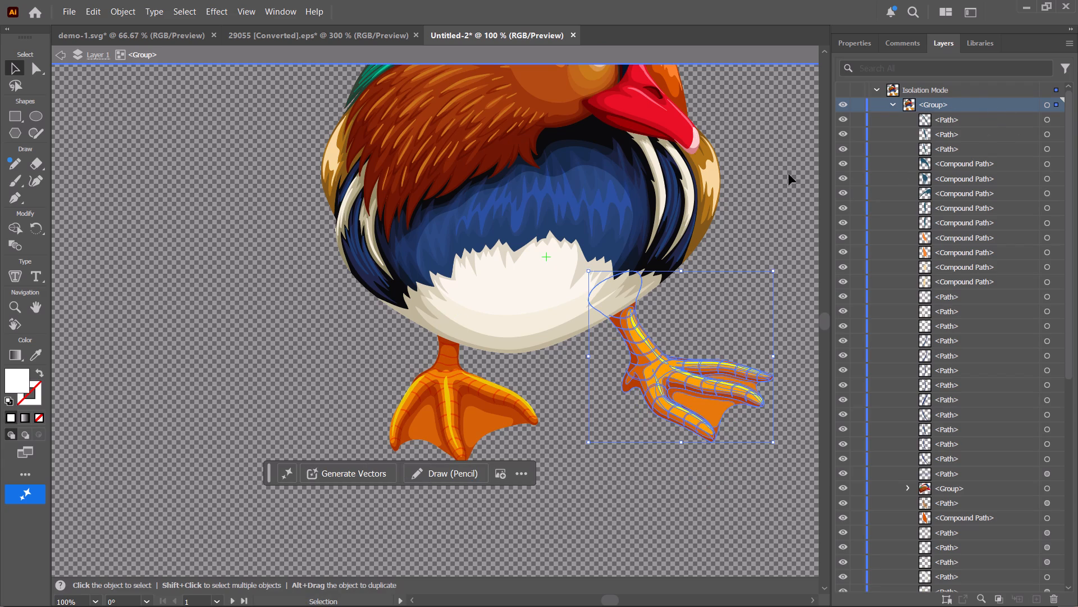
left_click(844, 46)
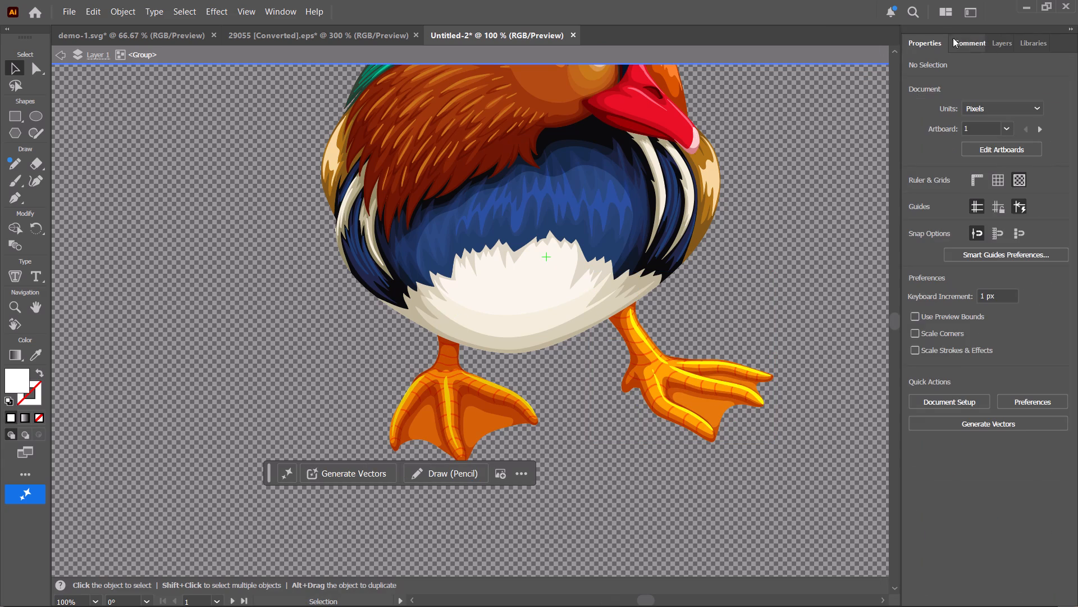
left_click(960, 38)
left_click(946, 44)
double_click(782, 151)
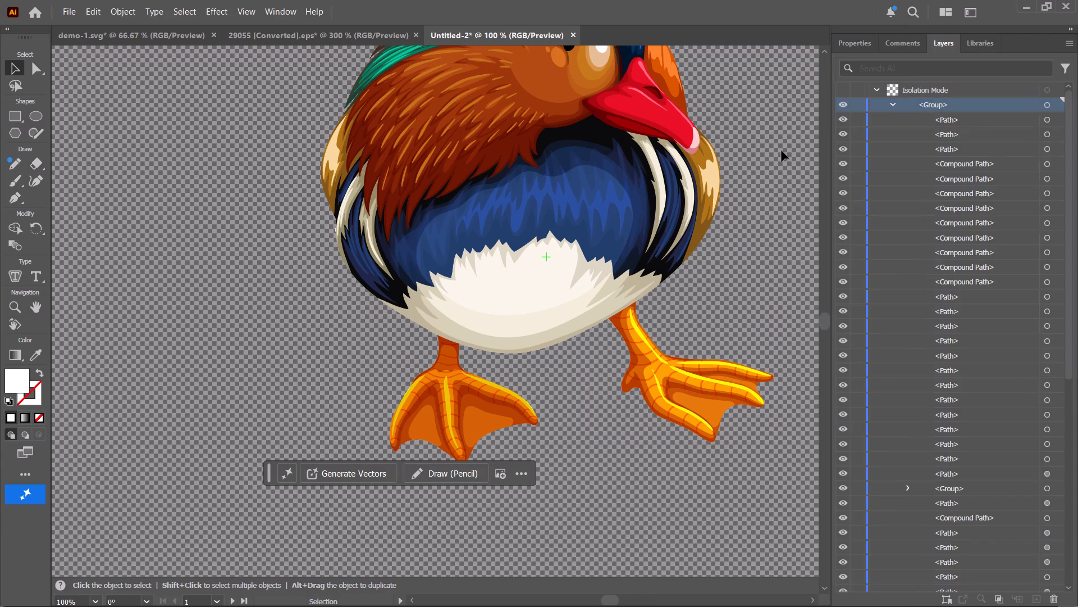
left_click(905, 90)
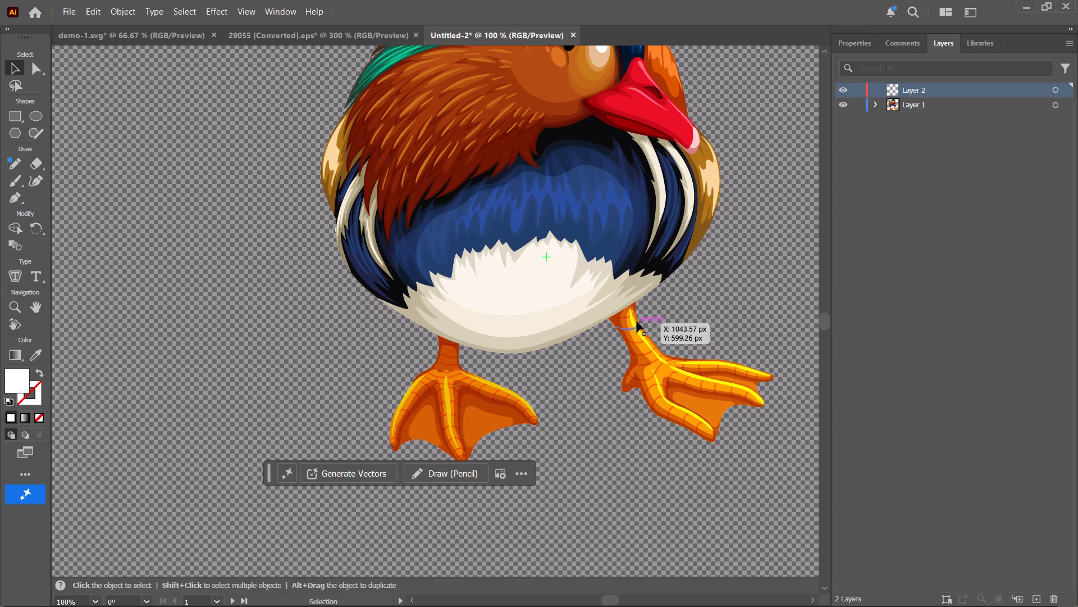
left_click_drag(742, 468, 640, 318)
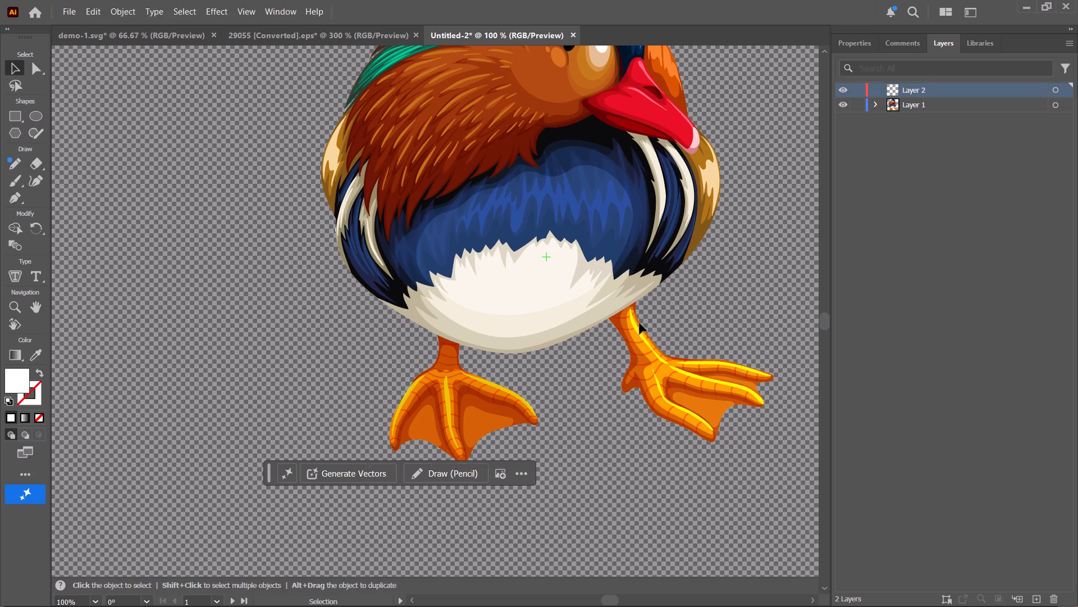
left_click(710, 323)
Isolate the duck's group and move the whole right leg down, clear of the body.
double_click(646, 333)
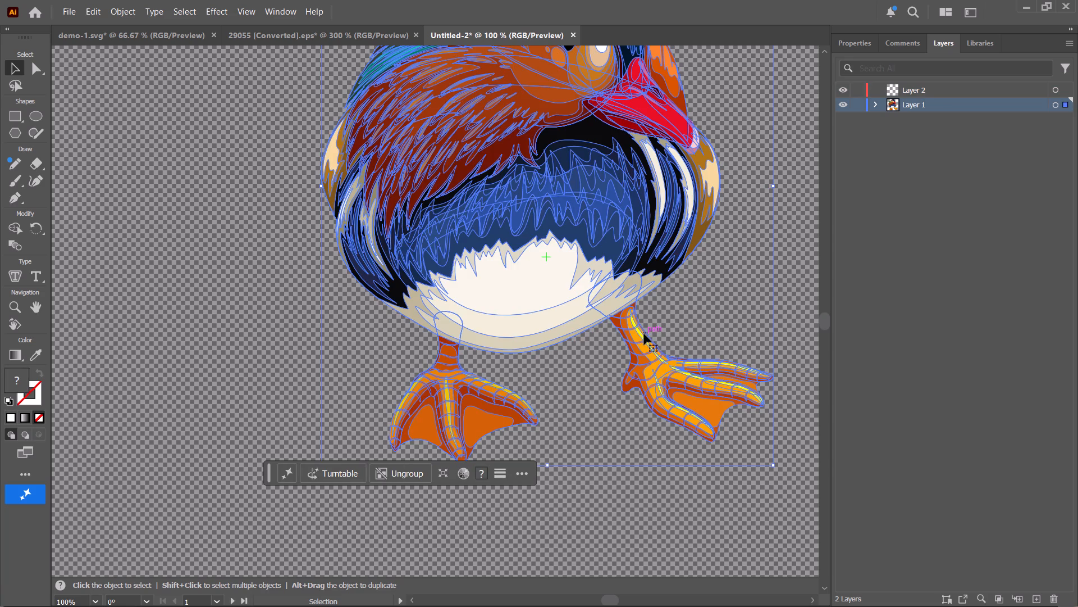
left_click(641, 346)
left_click_drag(641, 346, 635, 392)
left_click_drag(646, 344, 654, 406)
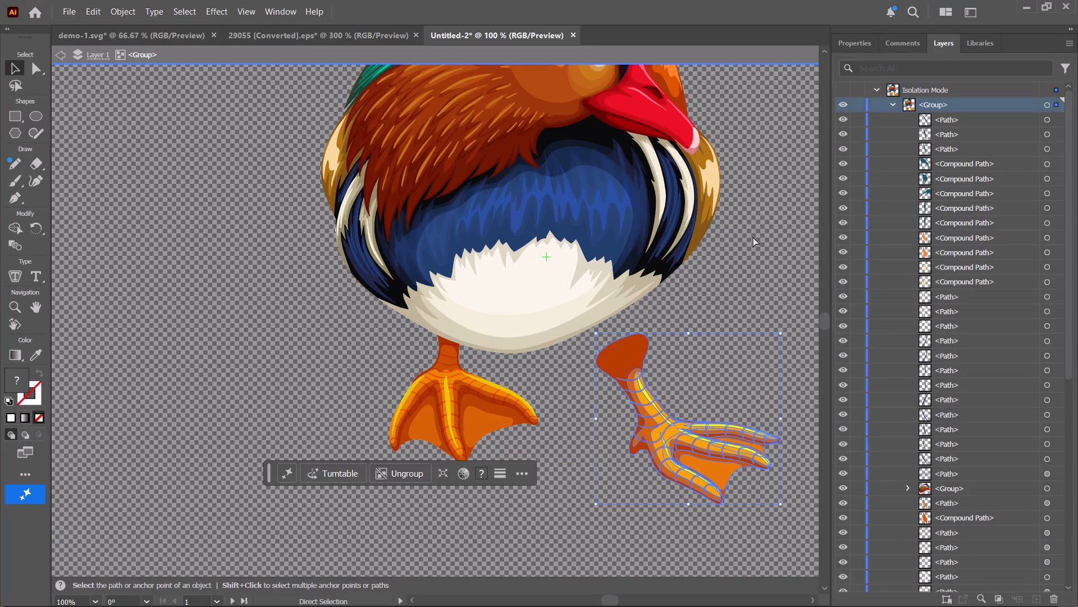
Cut the right leg out of the duck's group and paste it into Layer 2.
key("ctrl+x")
double_click(773, 145)
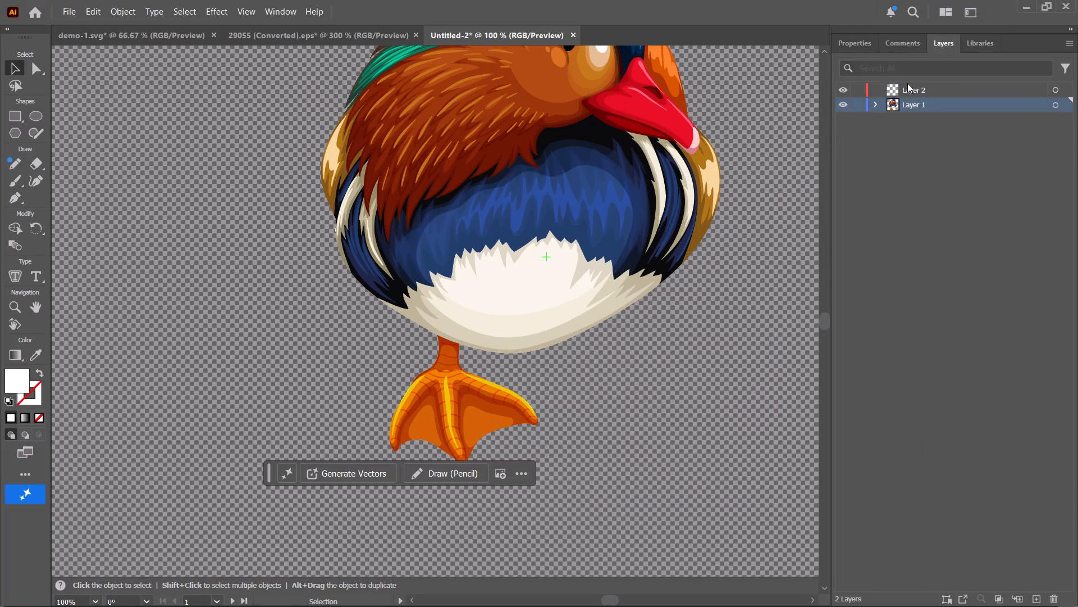
left_click(910, 87)
key("ctrl+v")
Rename Layer 2 as "right leg".
right_click(910, 89)
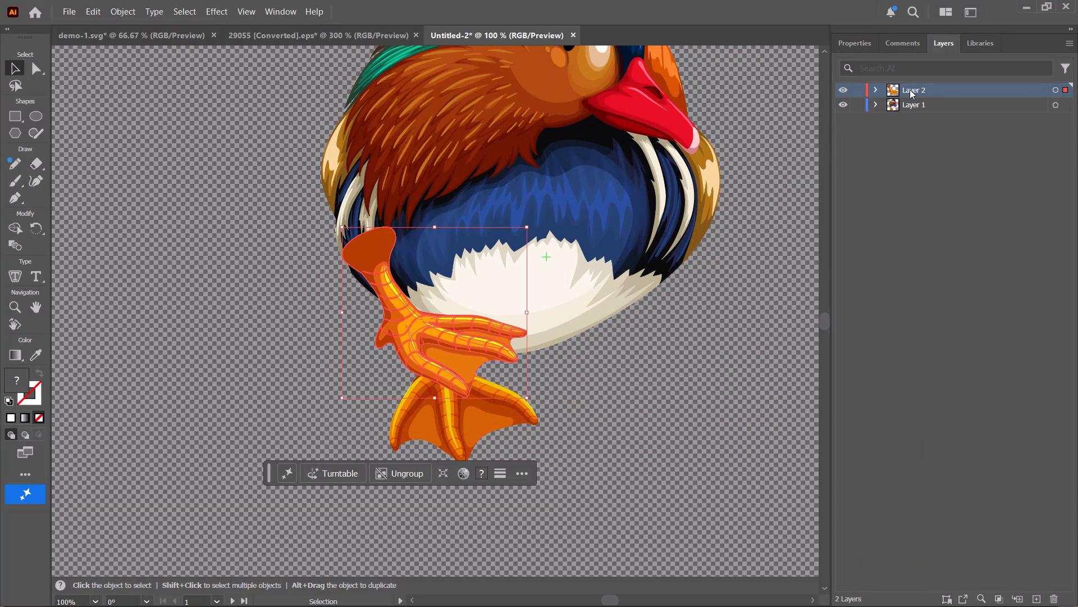
right_click(910, 89)
left_click(935, 84)
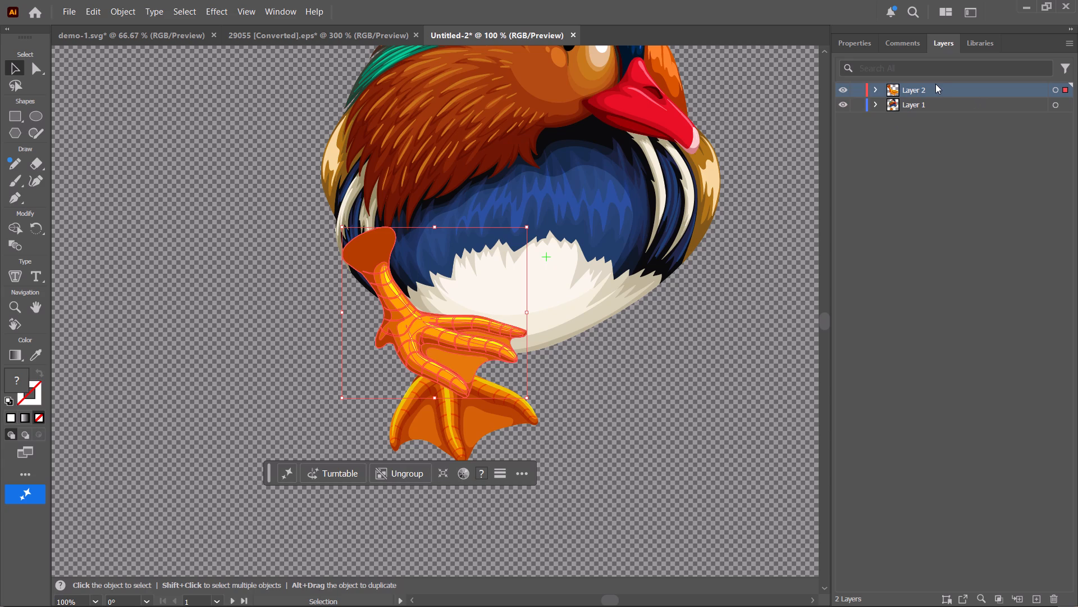
double_click(934, 87)
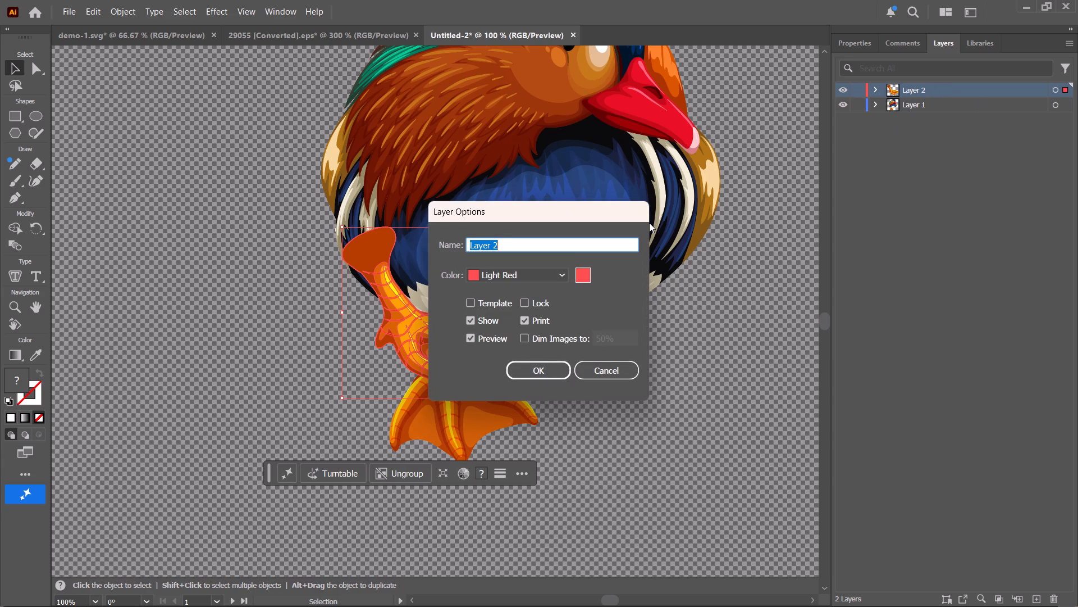
key("BackSpace")
type("right leg")
key("Return")
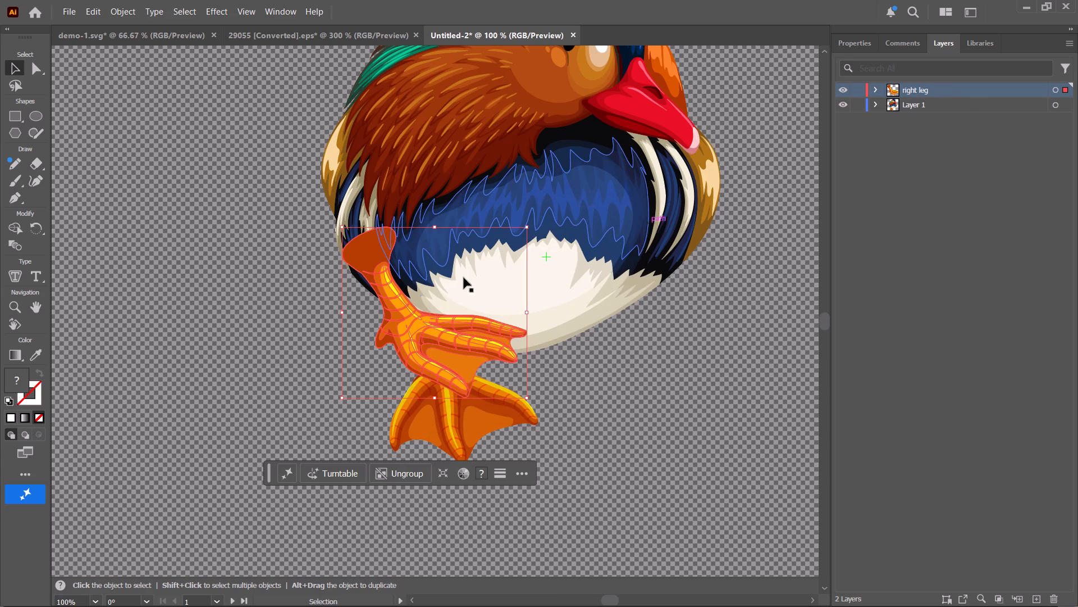
Move the right leg across to the opposite side of the duck's belly, beside the other leg.
left_click_drag(391, 290, 628, 339)
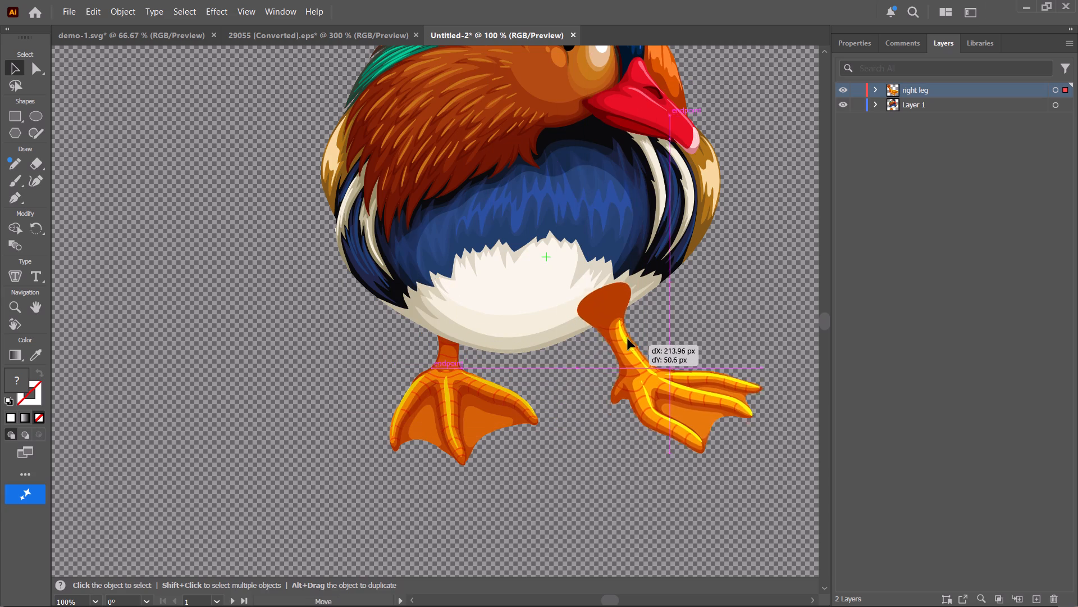
left_click_drag(628, 339, 624, 334)
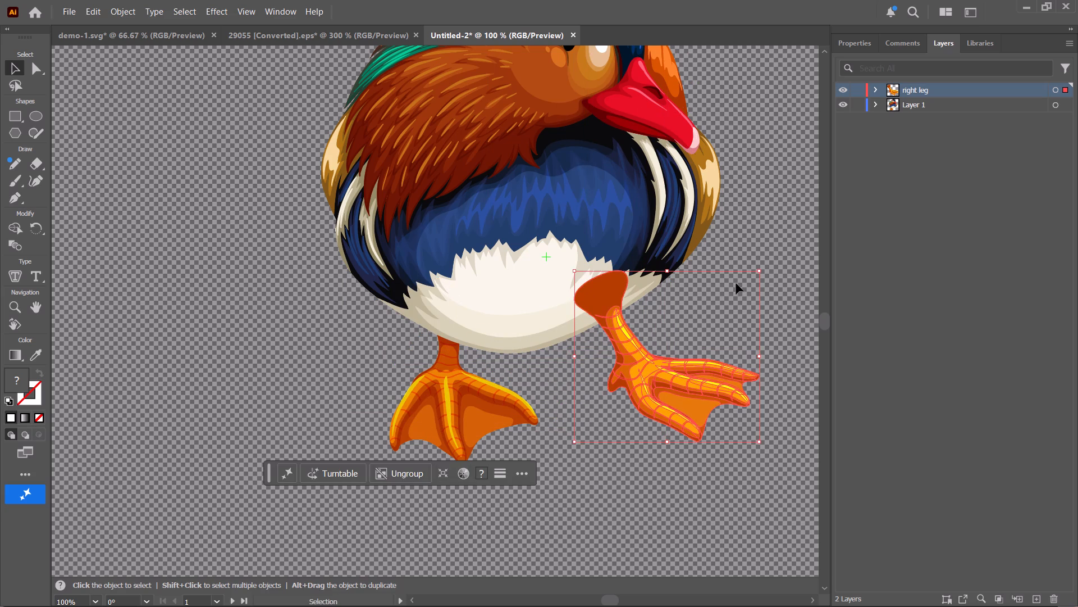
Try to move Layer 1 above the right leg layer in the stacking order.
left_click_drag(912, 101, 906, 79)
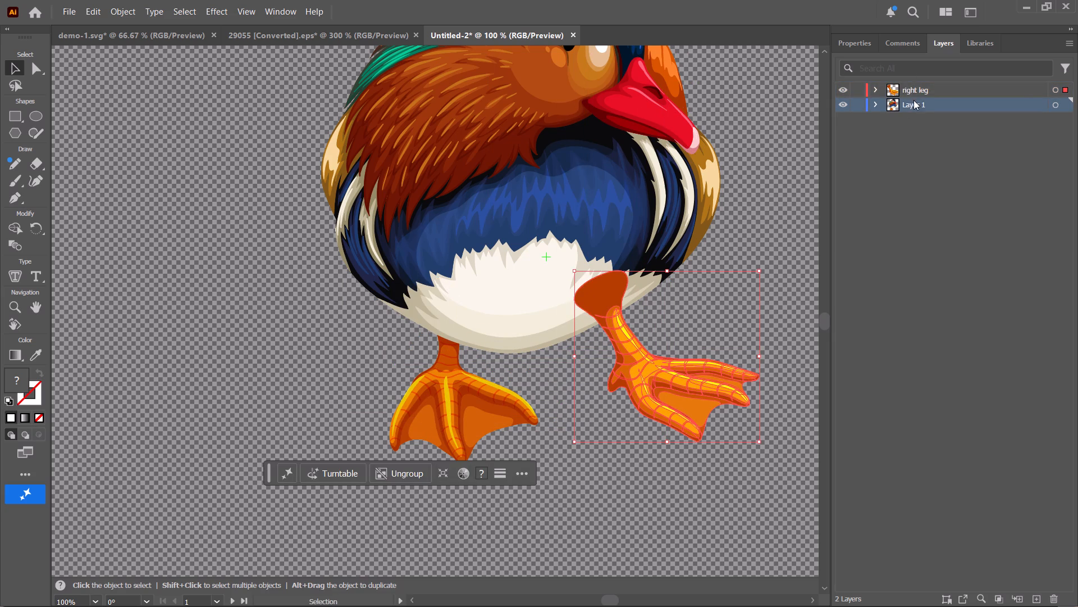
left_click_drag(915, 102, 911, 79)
Lock both the right leg layer and Layer 1.
left_click_drag(856, 88, 857, 115)
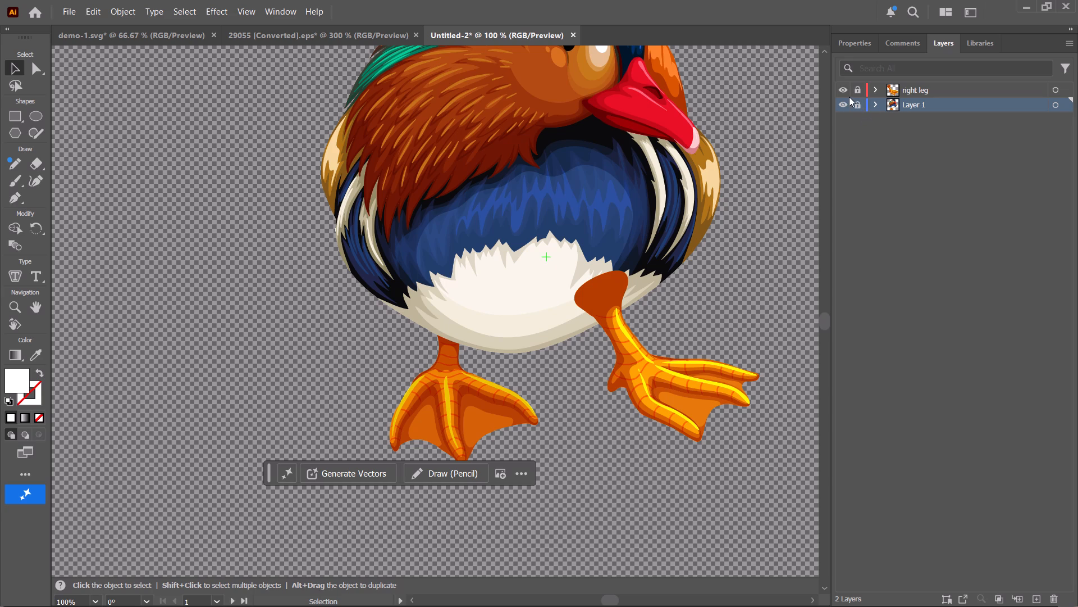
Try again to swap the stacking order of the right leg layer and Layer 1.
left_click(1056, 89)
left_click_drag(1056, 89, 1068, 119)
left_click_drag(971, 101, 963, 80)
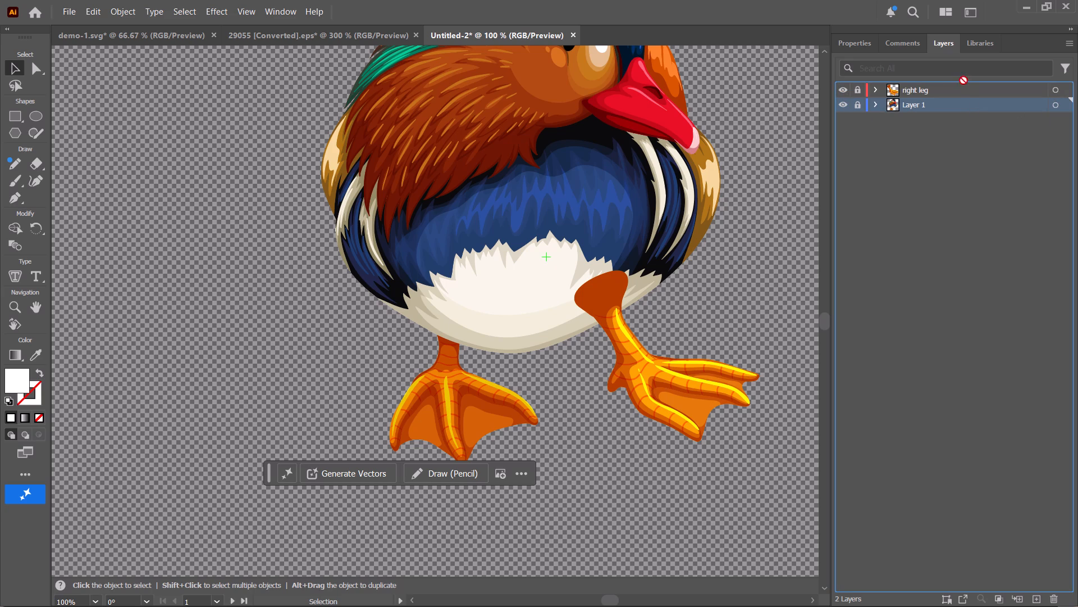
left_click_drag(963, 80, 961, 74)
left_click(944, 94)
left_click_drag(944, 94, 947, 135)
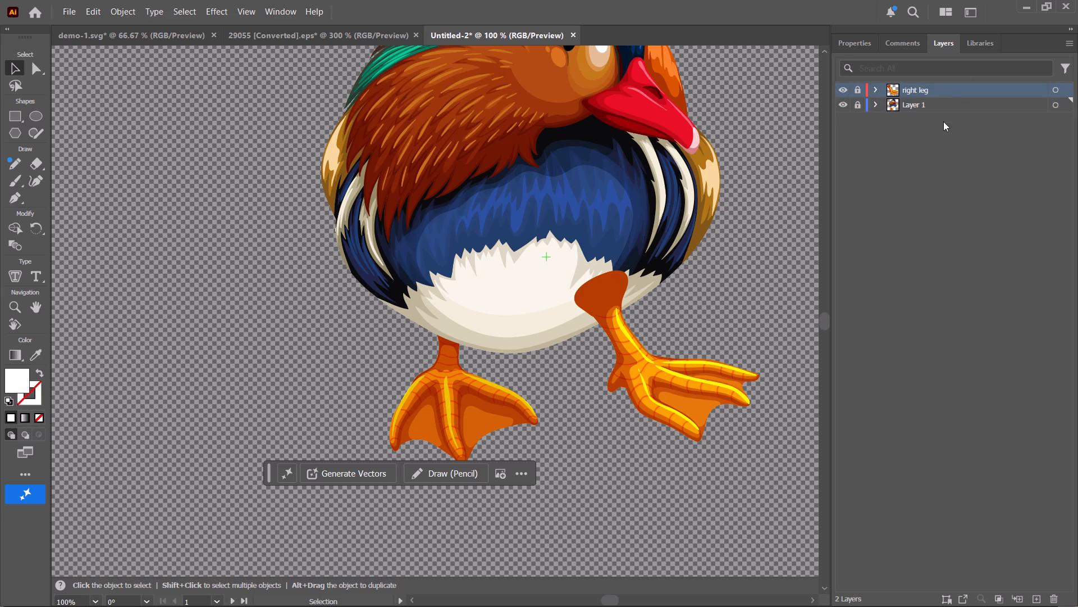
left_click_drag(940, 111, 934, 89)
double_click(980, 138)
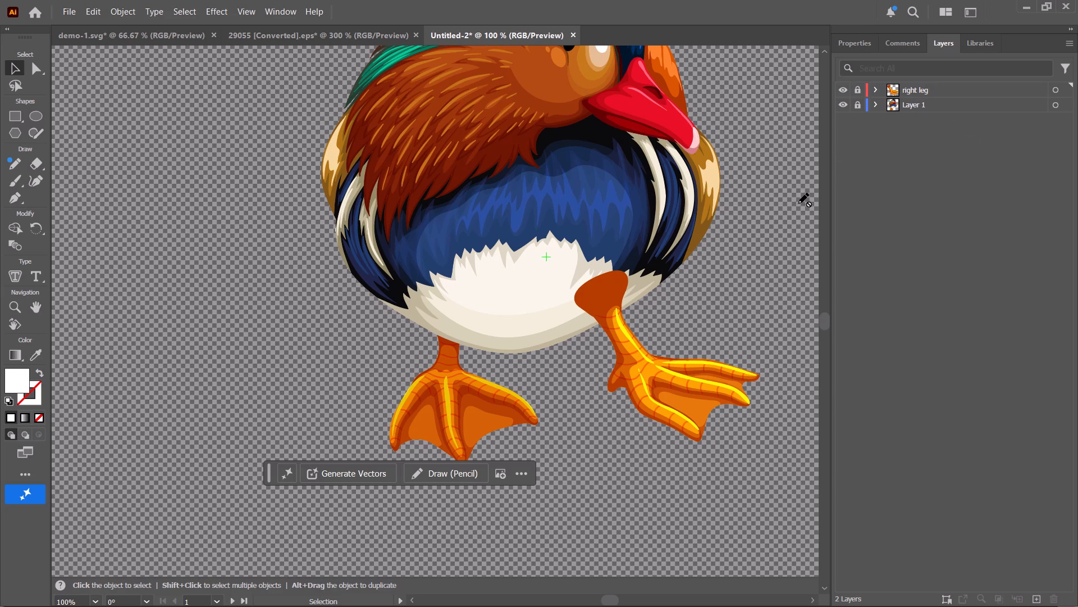
Switch to the Brave browser and check the open tutorials, including "How to import Adobe illustrator file in Moho Pro 13.5".
key("alt+Tab")
key("alt+Tab")
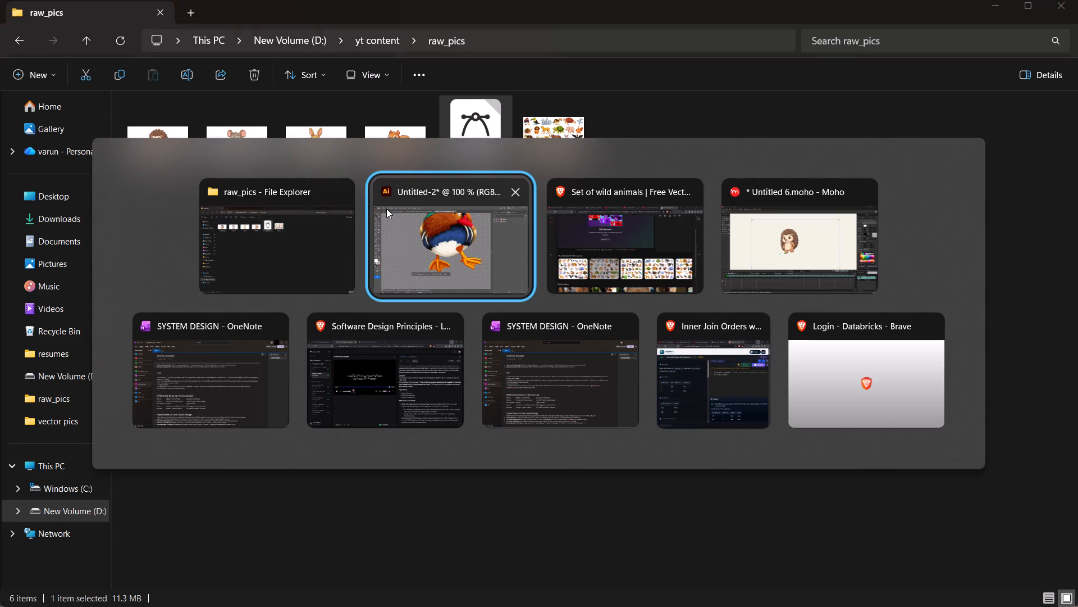
key("alt+Tab")
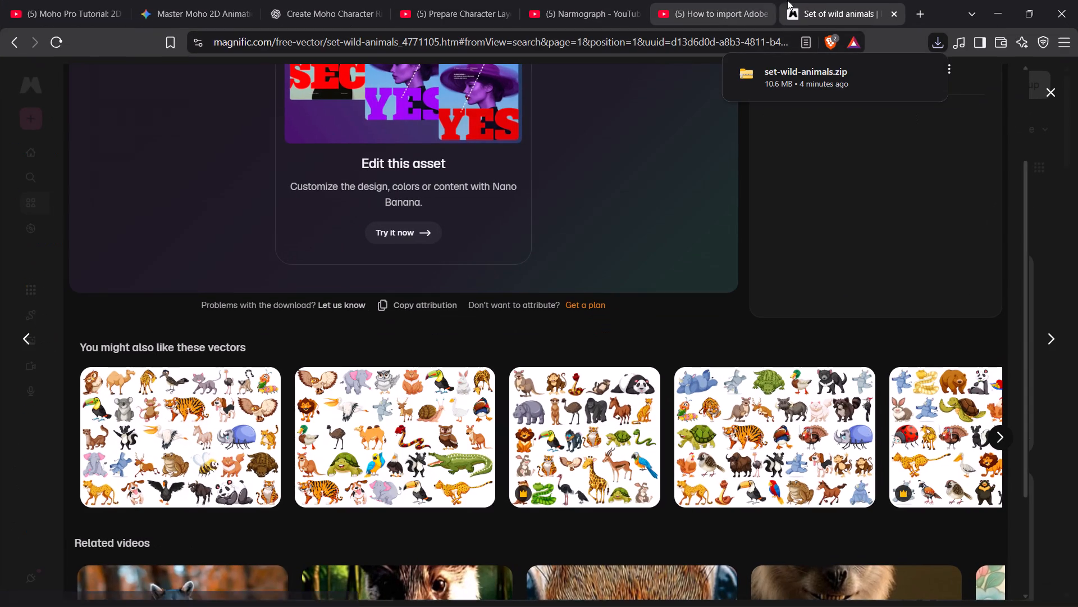
left_click(747, 0)
left_click(574, 0)
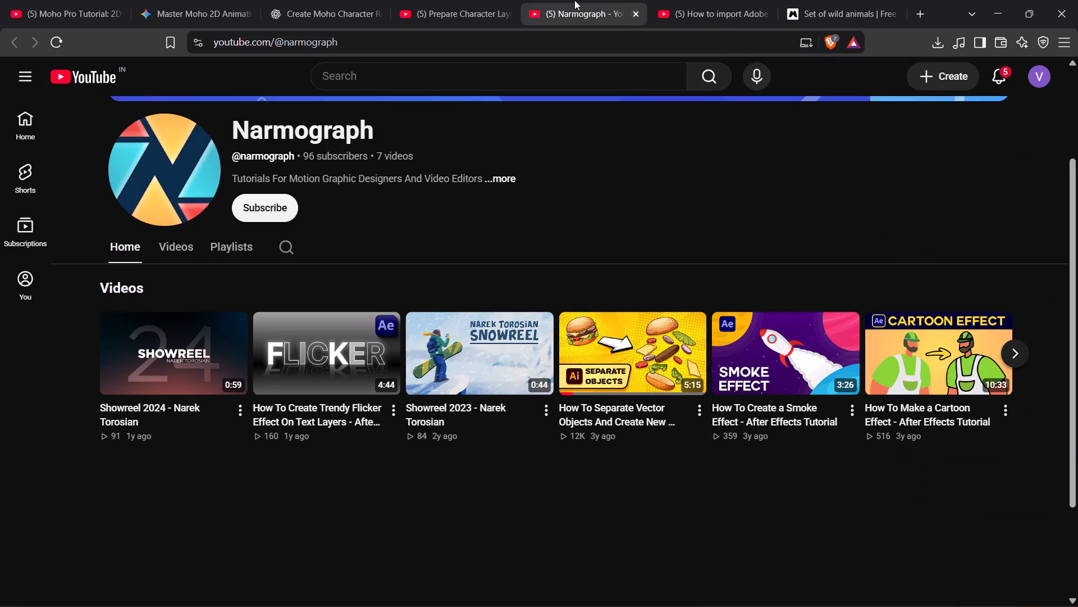
left_click(726, 8)
left_click(503, 303)
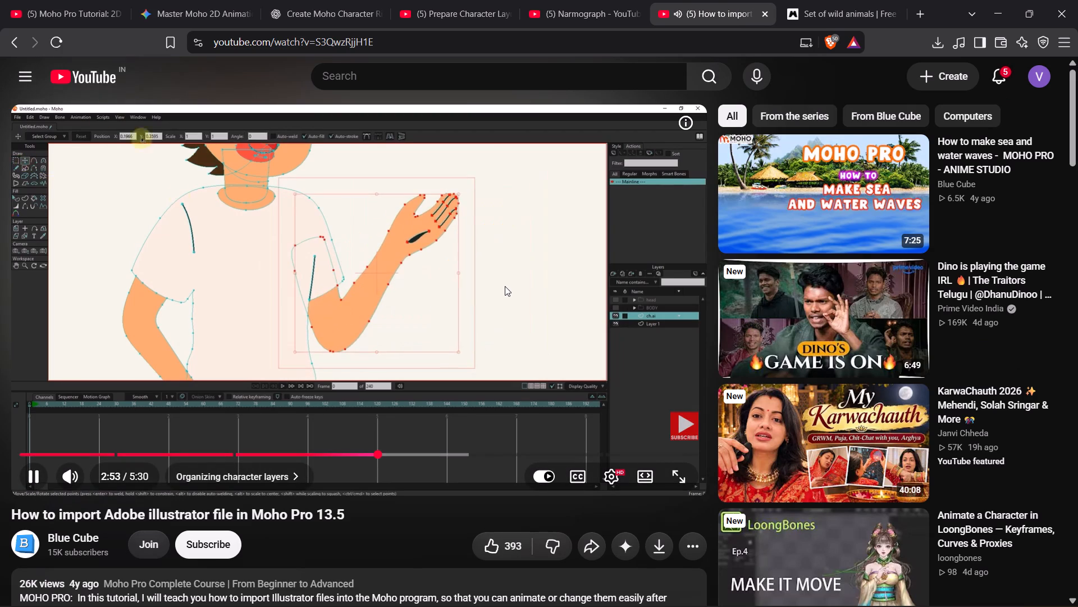
left_click(352, 302)
left_click(611, 0)
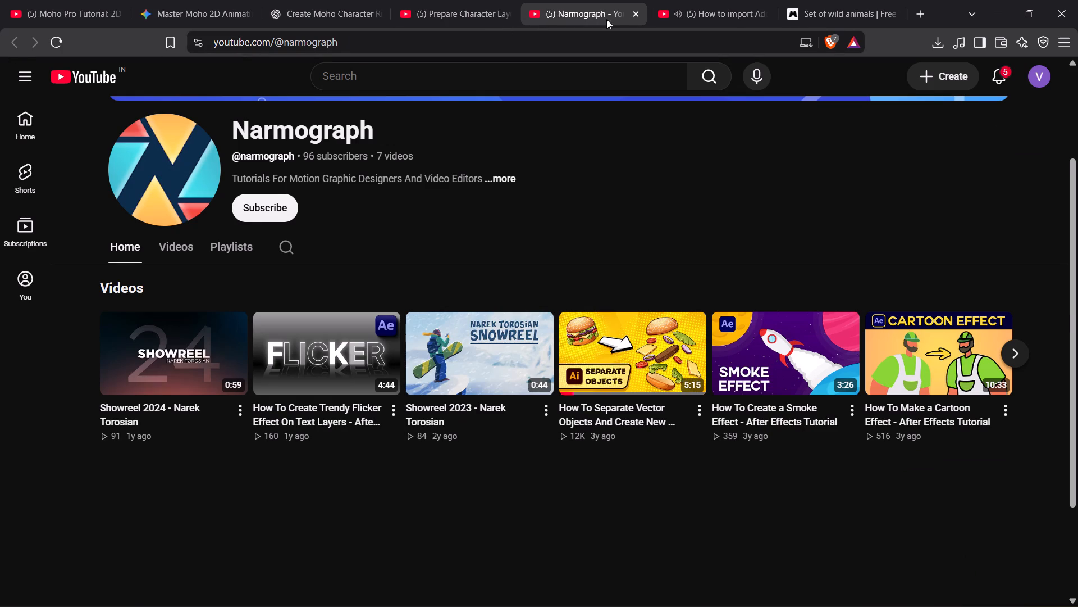
Close the Narmograph channel page and the "Prepare Character Layers in Illustrator" video page.
left_click(633, 16)
left_click(451, 0)
left_click(419, 241)
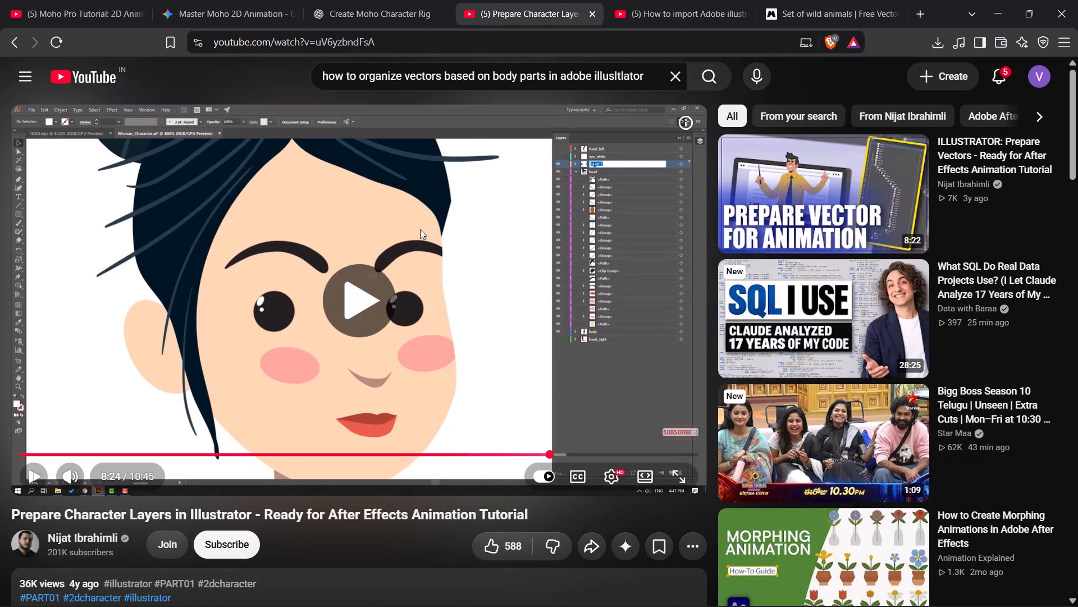
left_click(592, 13)
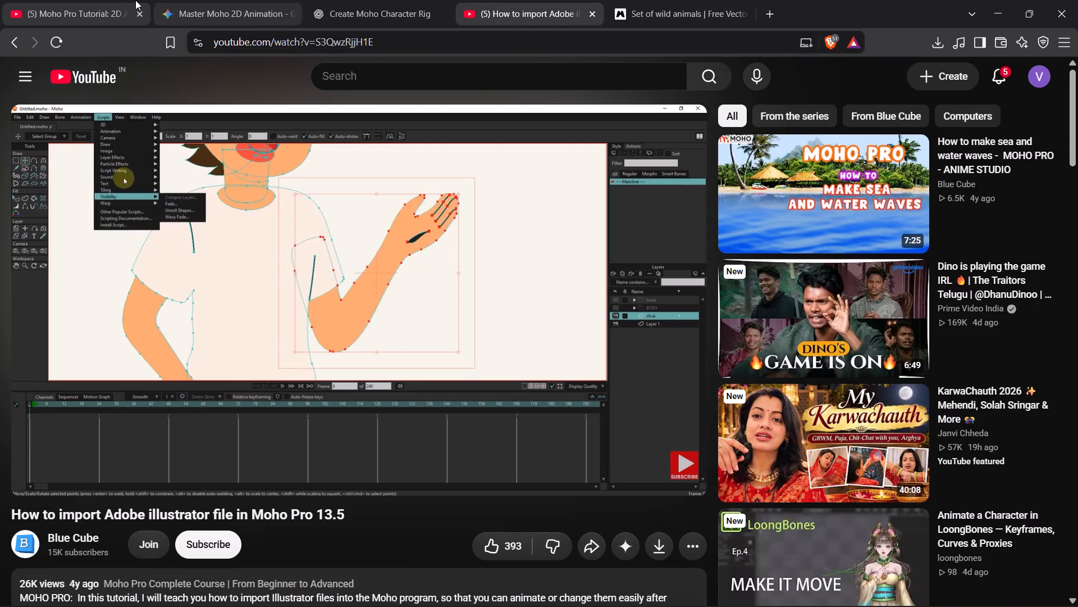
Open YouTube in a new browser tab and go to the account's watch history.
left_click(775, 15)
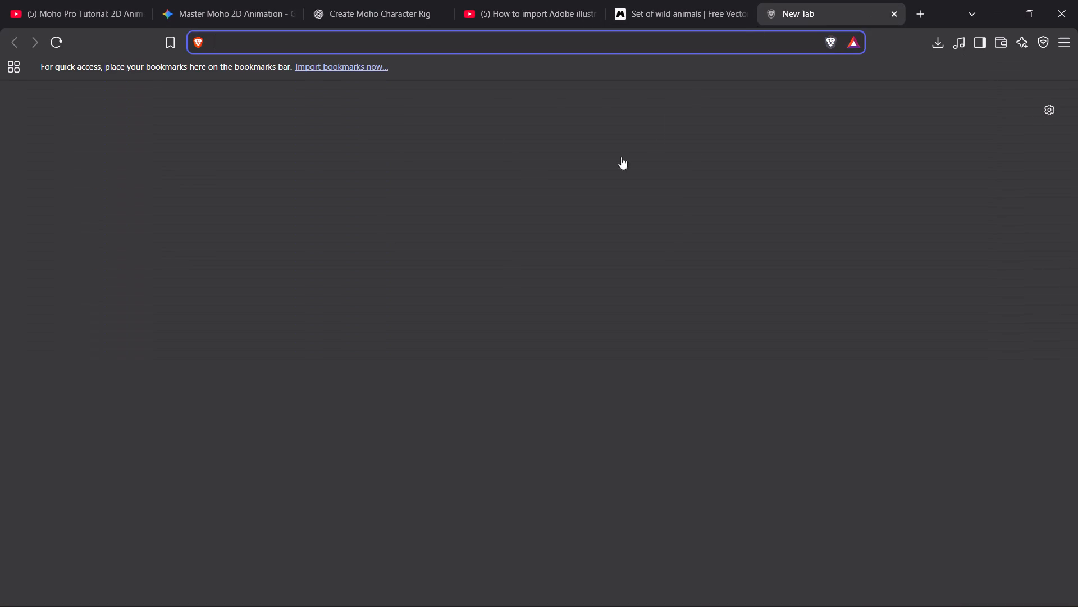
left_click(385, 124)
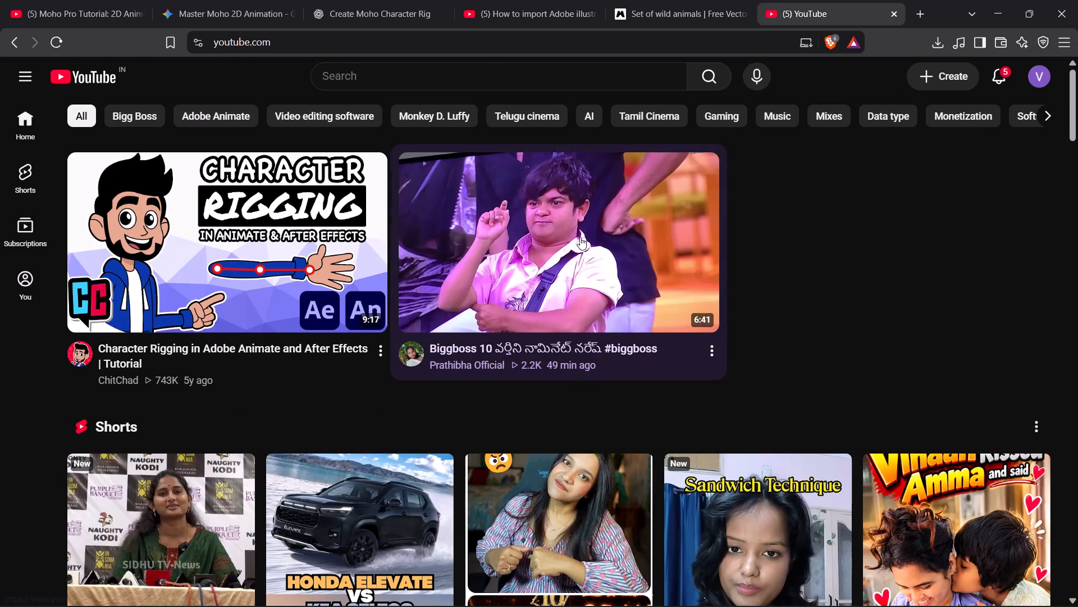
left_click(700, 171)
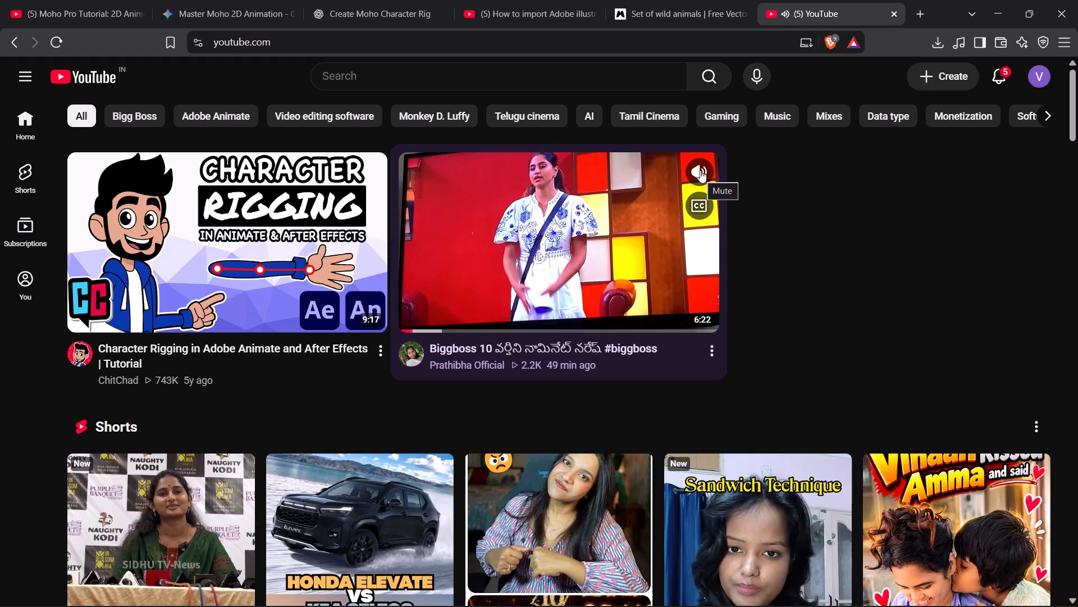
left_click(1036, 78)
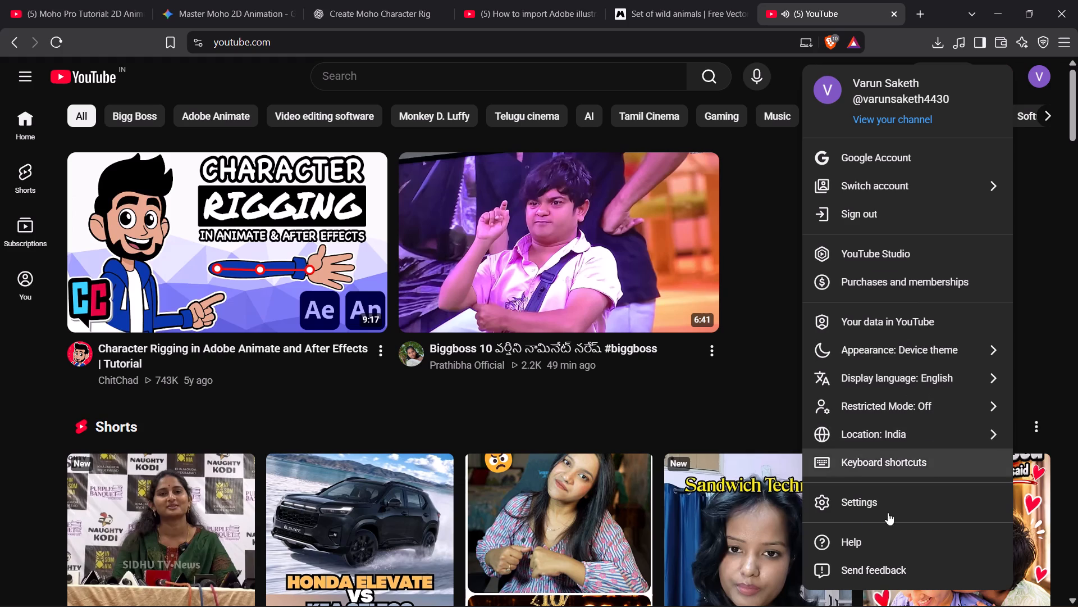
left_click(893, 120)
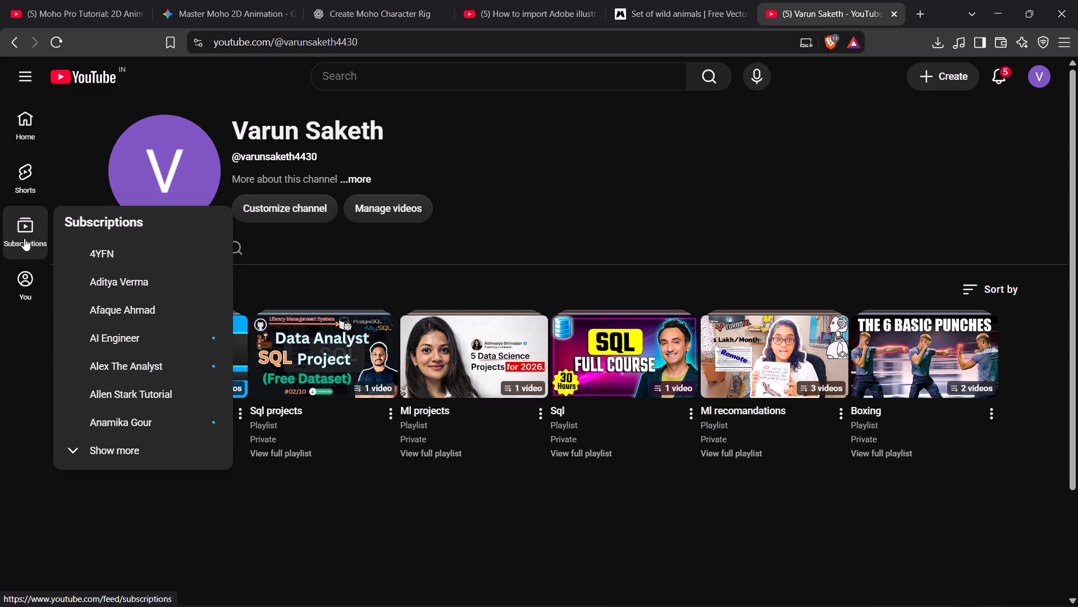
left_click(27, 288)
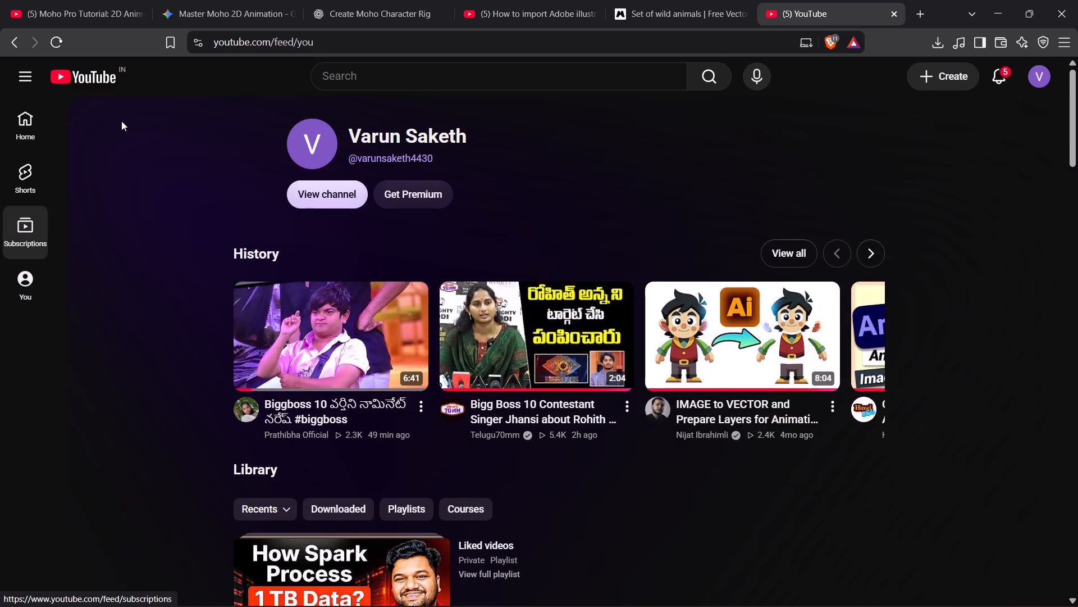
left_click(12, 144)
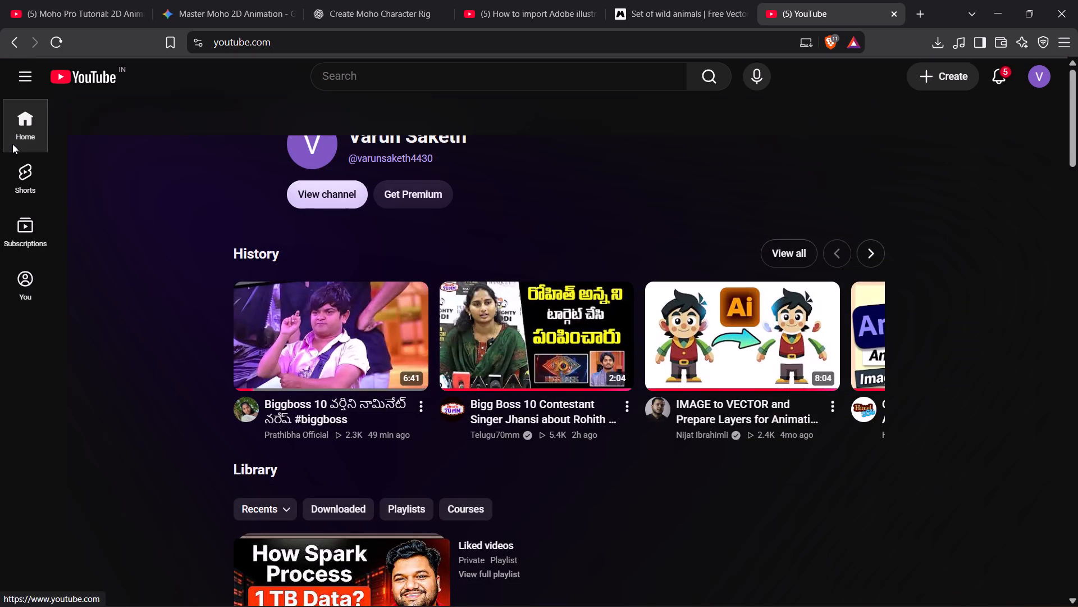
left_click(34, 221)
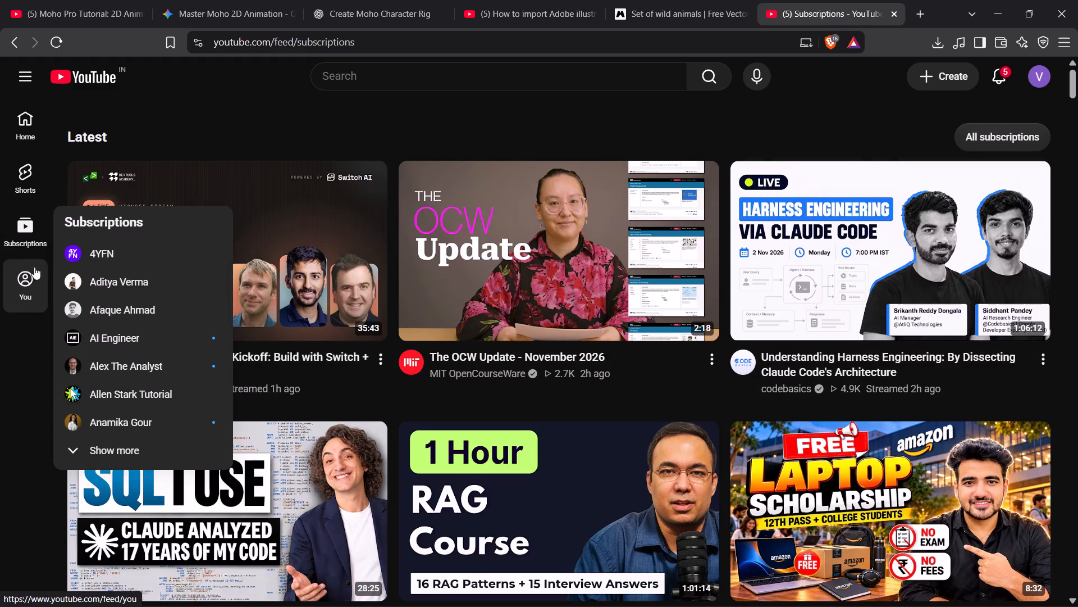
left_click(92, 330)
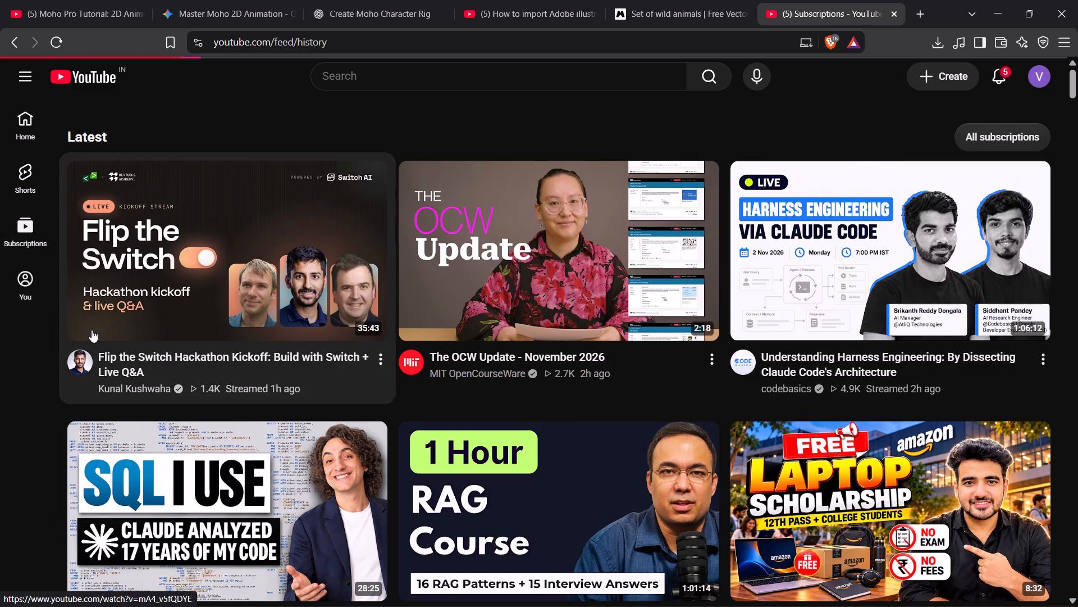
Look through the watch history for Illustrator layer-preparation tutorials and open "IMAGE to VECTOR and Prepare Layers for Animation".
scroll(592, 185, "down", 4)
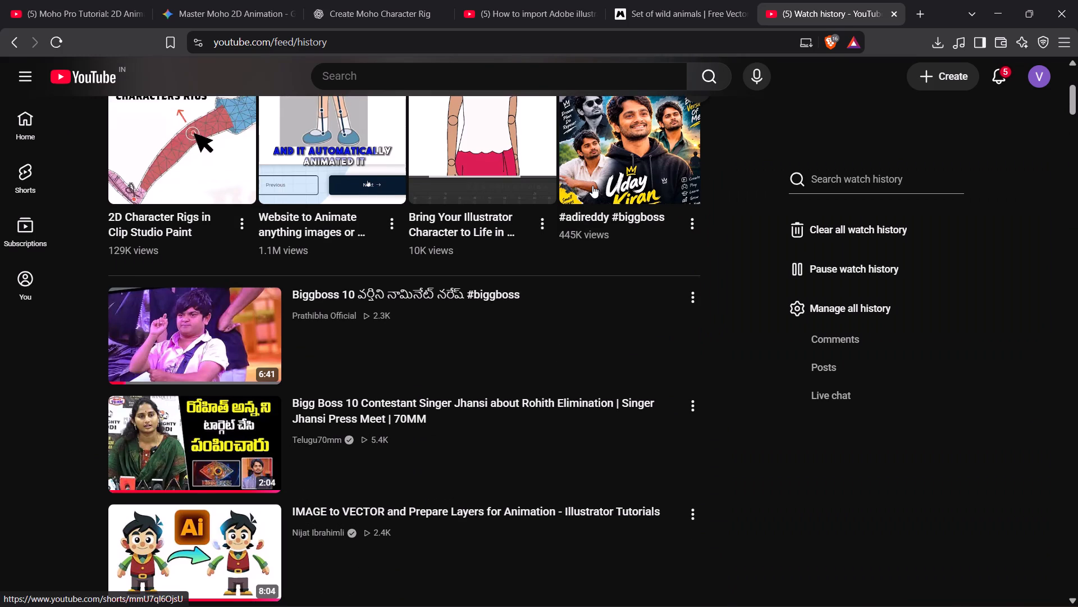
scroll(589, 189, "down", 4)
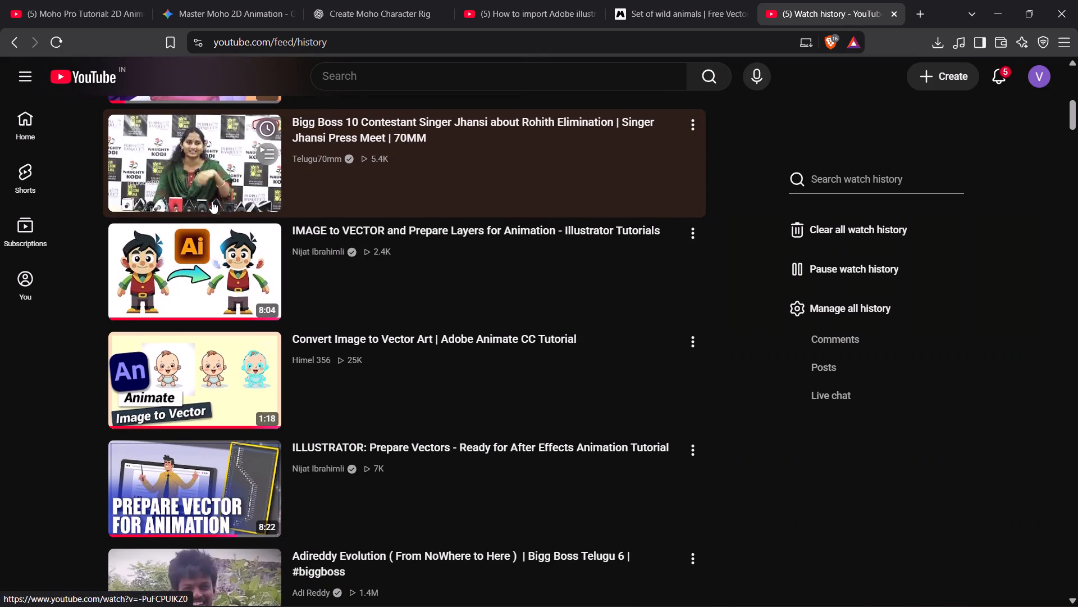
scroll(209, 319, "down", 5)
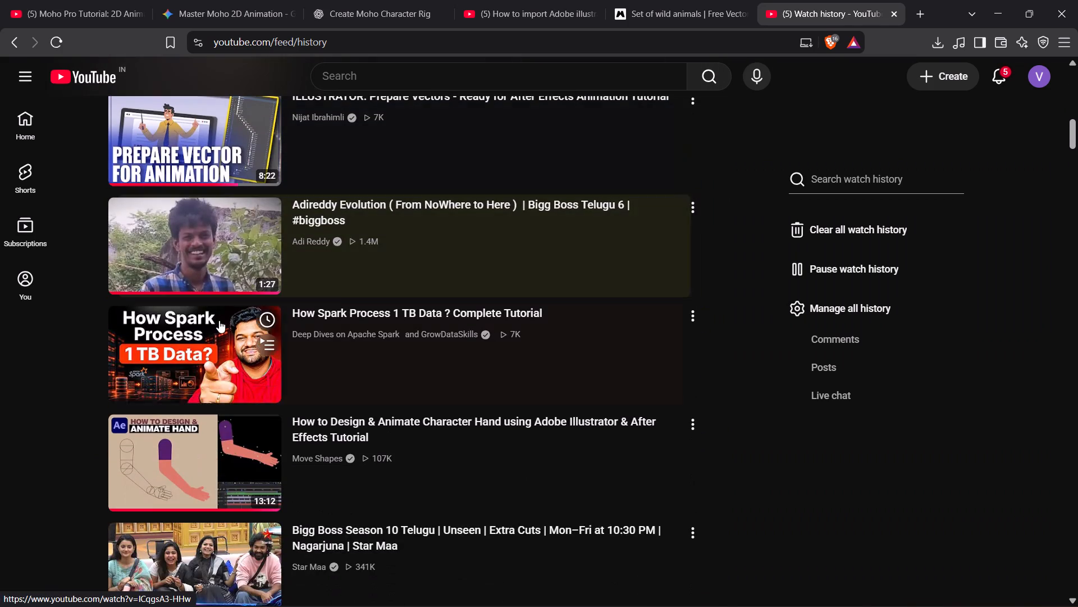
scroll(220, 320, "down", 4)
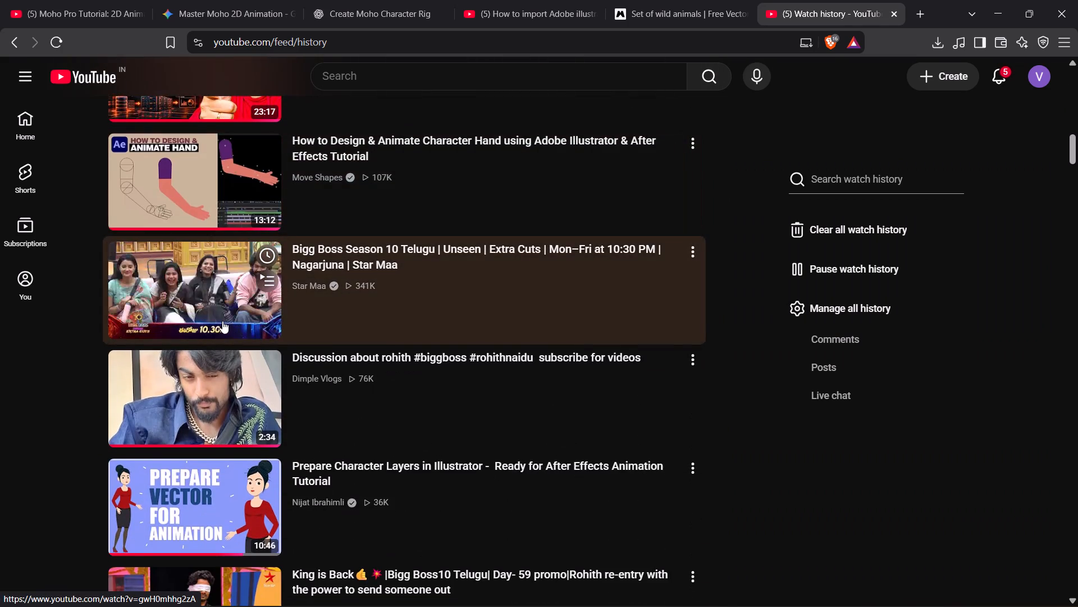
scroll(223, 321, "down", 2)
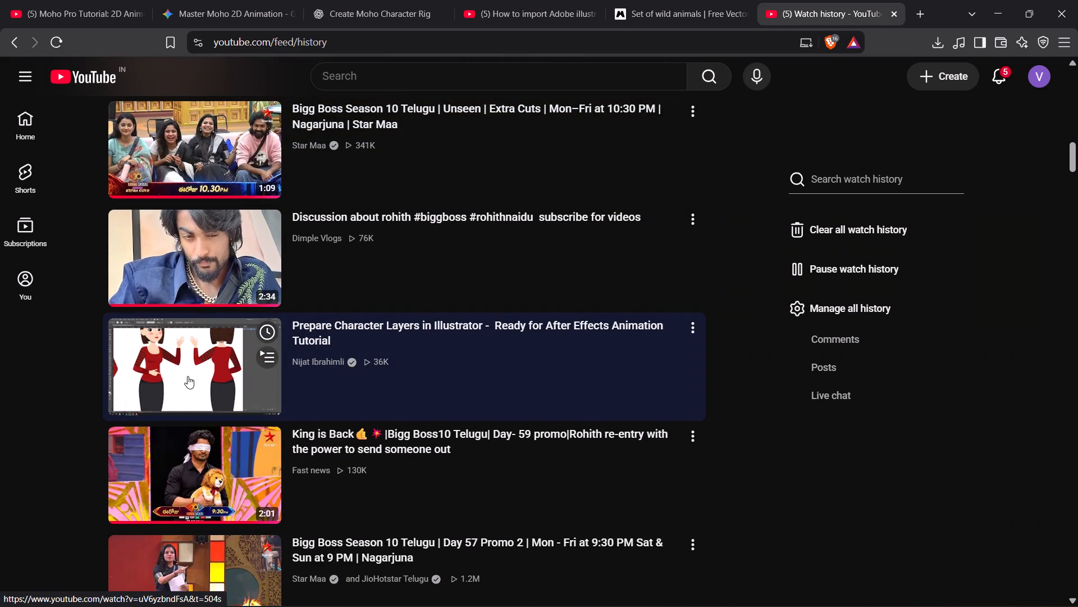
scroll(197, 367, "up", 12)
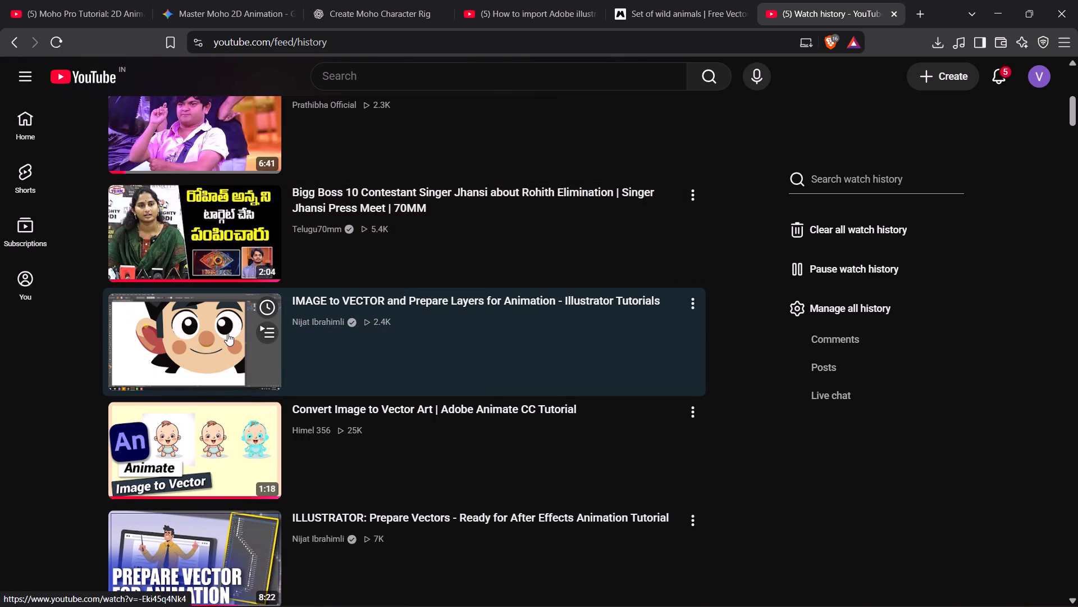
scroll(227, 333, "down", 1)
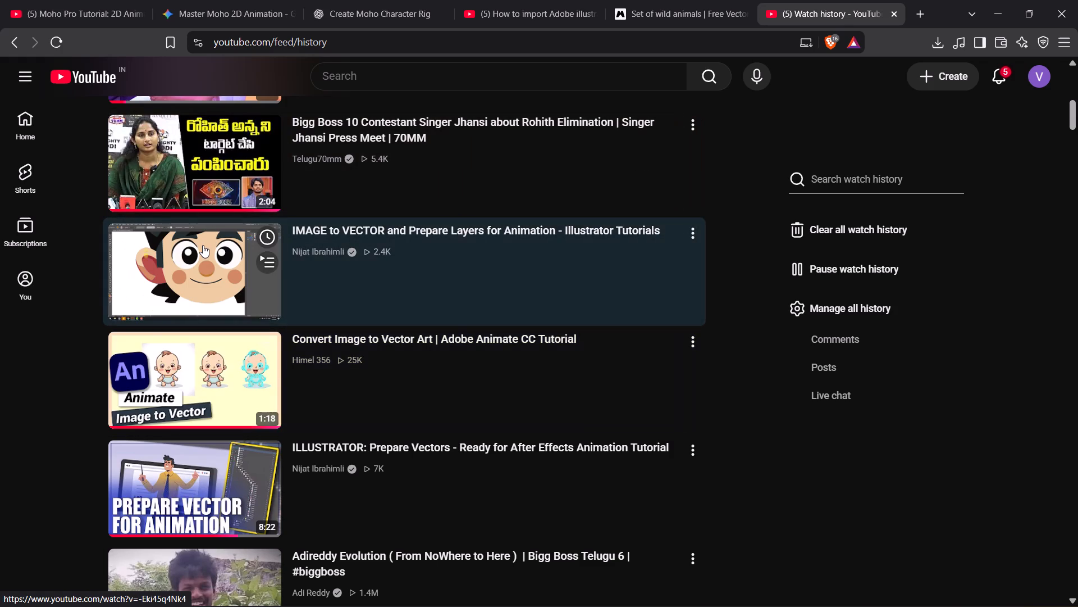
left_click(203, 245)
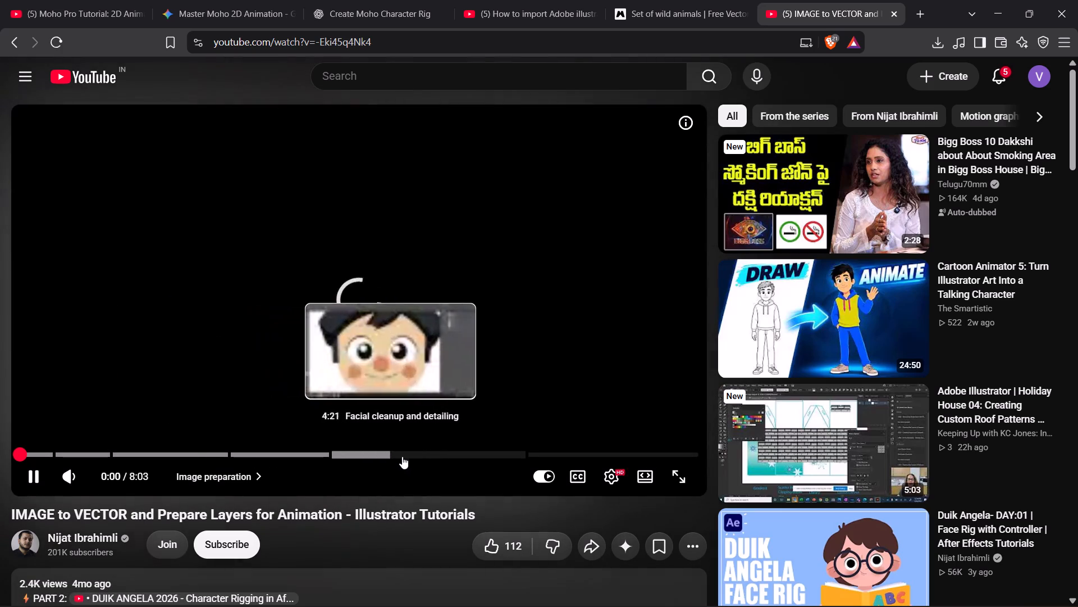
Skim the tutorial from facial cleanup to "Rigging and final adjustments", watch the hand_left layer reordering in full screen, and pause playback.
left_click(419, 454)
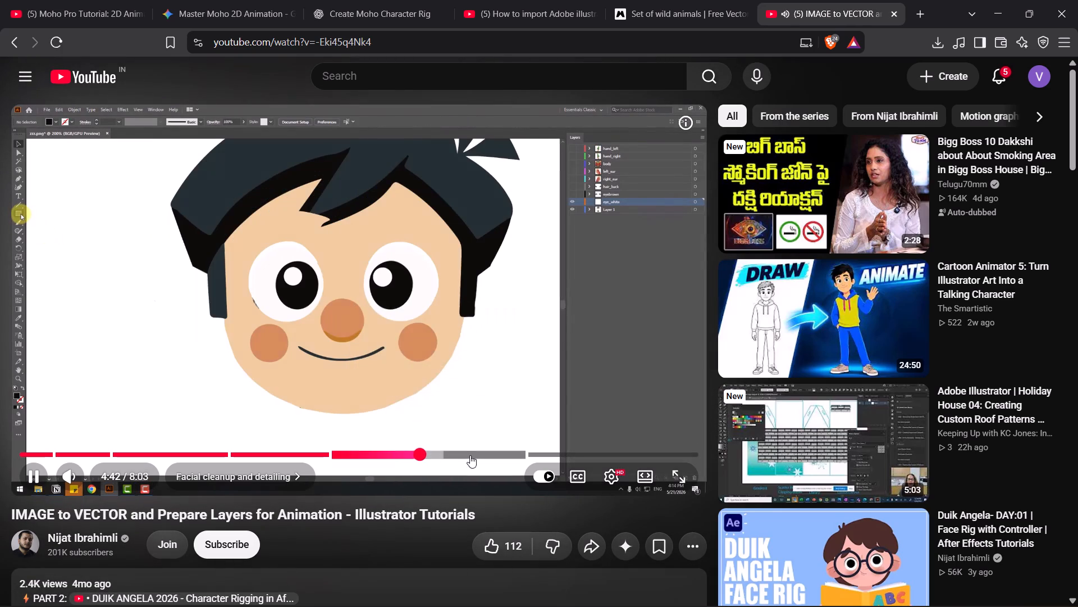
left_click(488, 457)
left_click(520, 455)
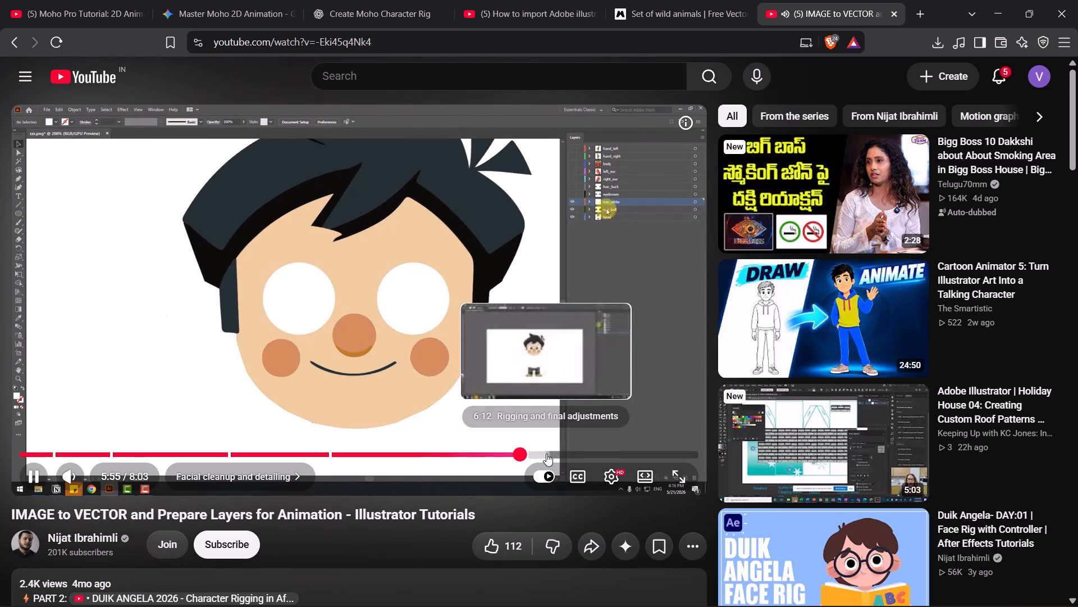
left_click(546, 454)
left_click(580, 454)
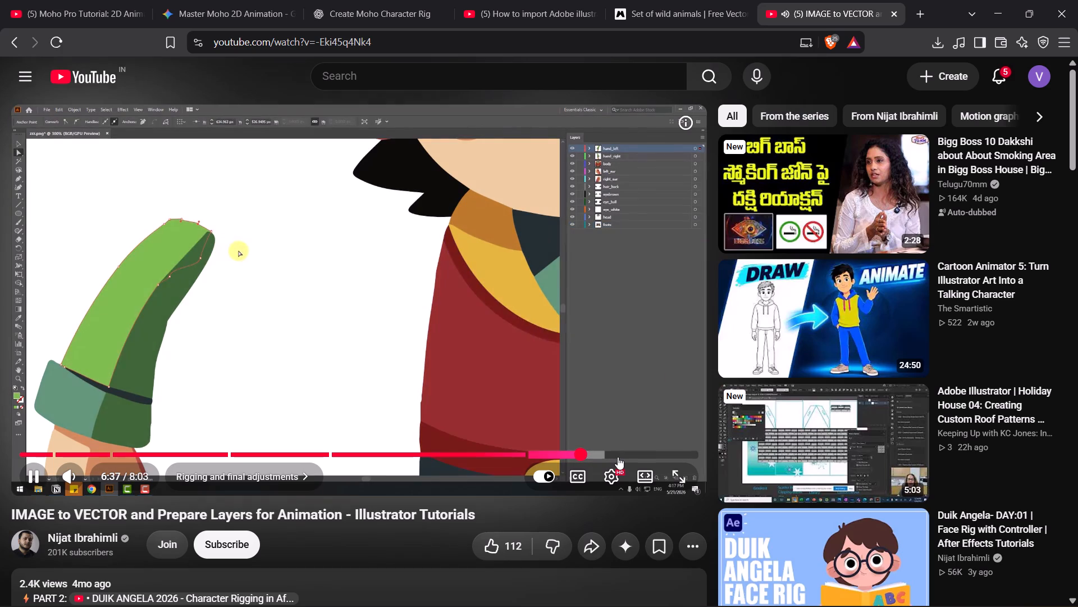
left_click(618, 457)
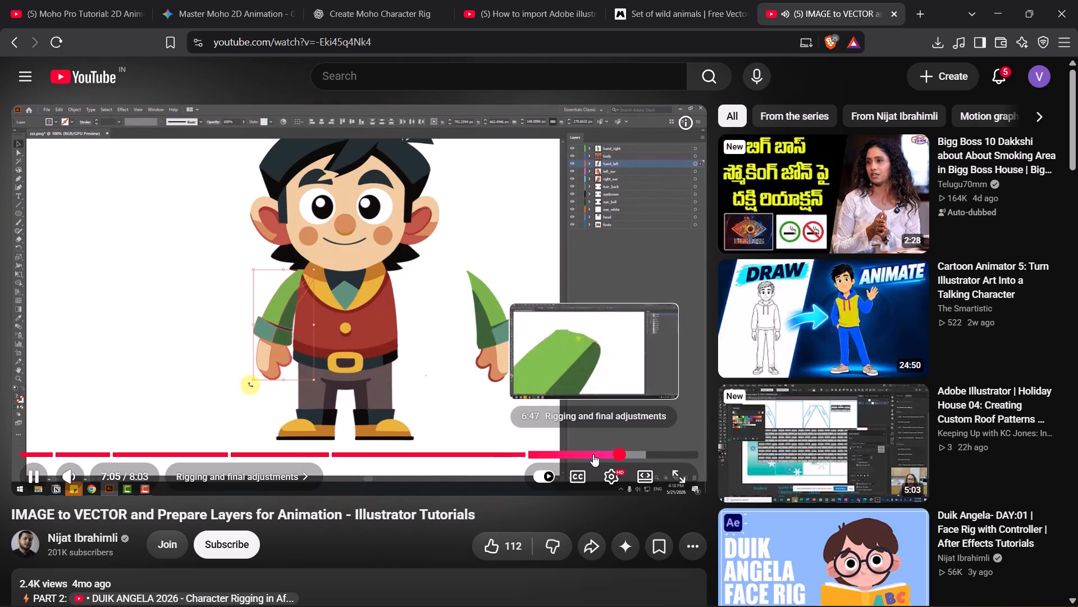
left_click(593, 454)
left_click(674, 473)
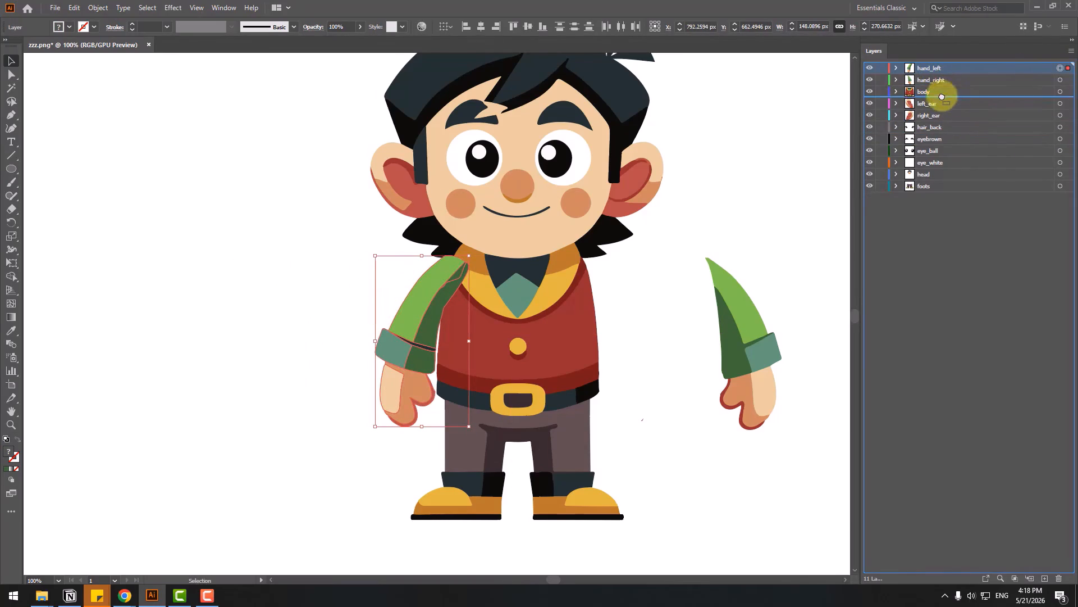
left_click(570, 450)
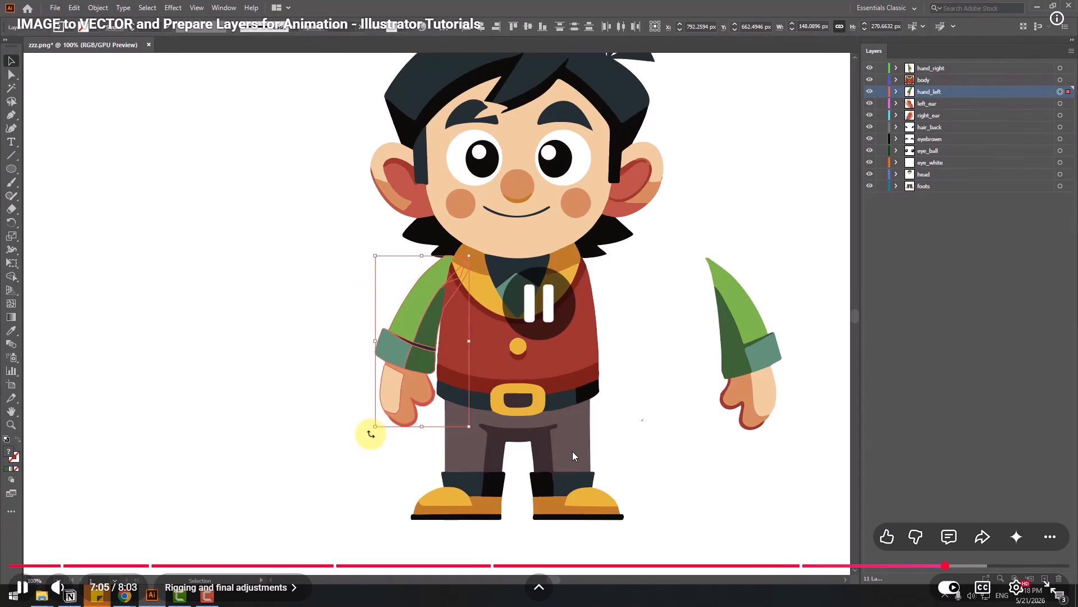
Switch to the duck document Untitled-2 in Illustrator.
key("alt+Tab")
key("alt+Tab")
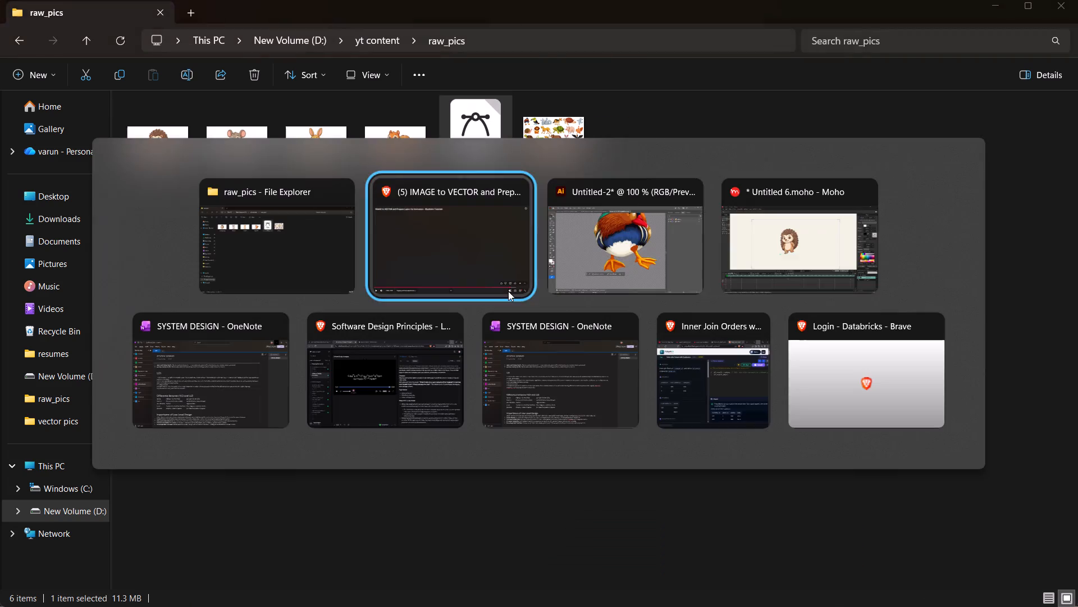
key("alt+Tab")
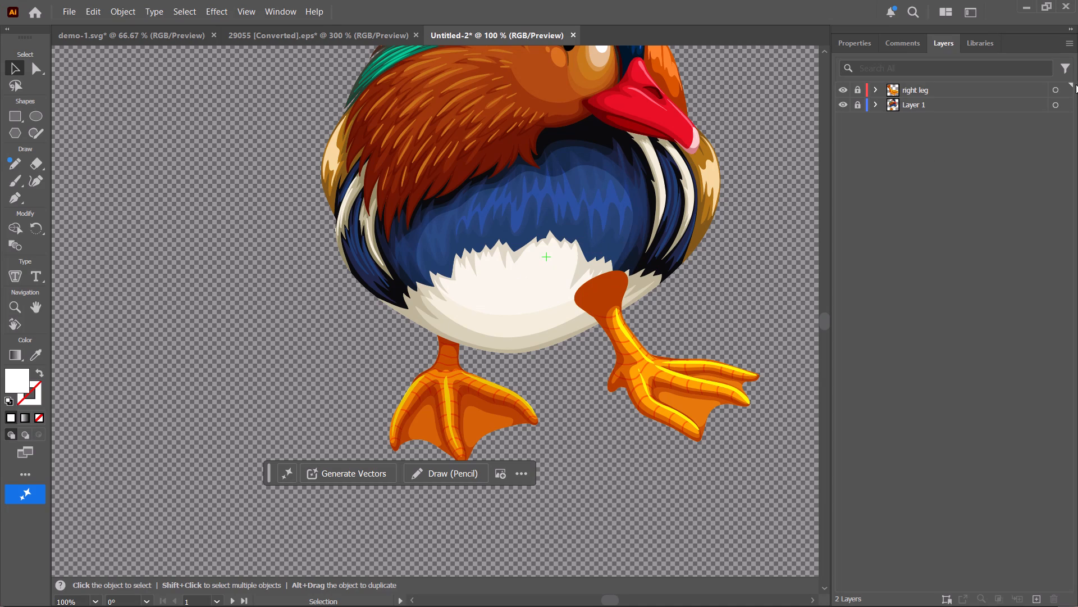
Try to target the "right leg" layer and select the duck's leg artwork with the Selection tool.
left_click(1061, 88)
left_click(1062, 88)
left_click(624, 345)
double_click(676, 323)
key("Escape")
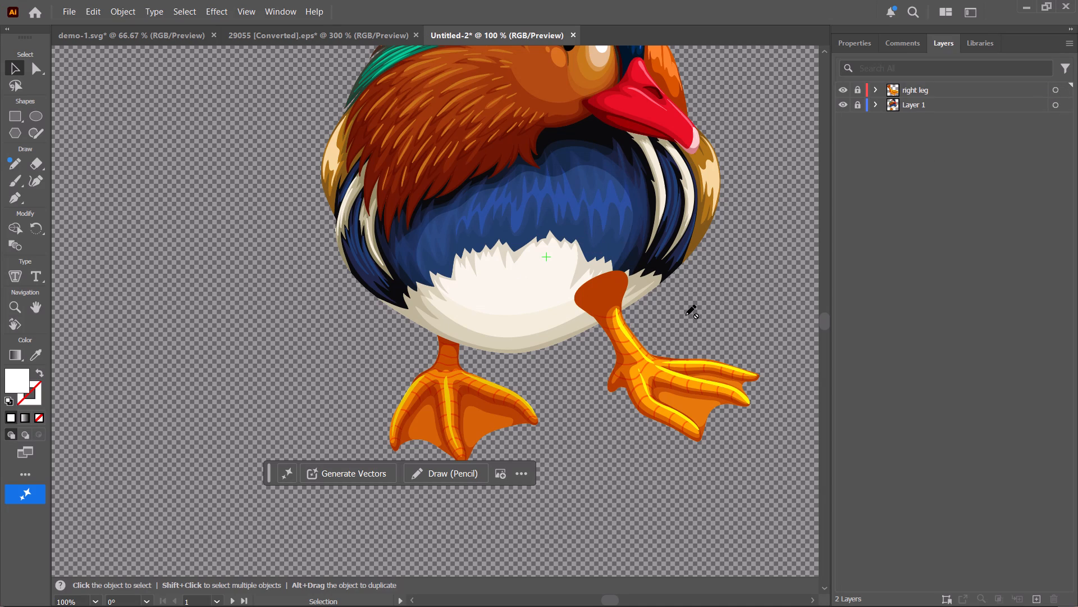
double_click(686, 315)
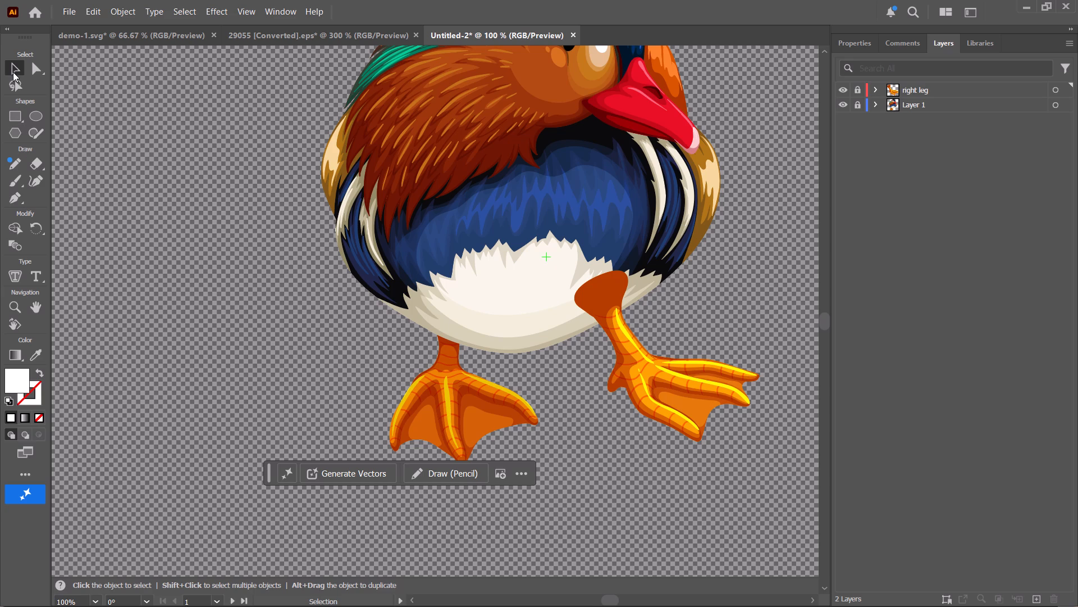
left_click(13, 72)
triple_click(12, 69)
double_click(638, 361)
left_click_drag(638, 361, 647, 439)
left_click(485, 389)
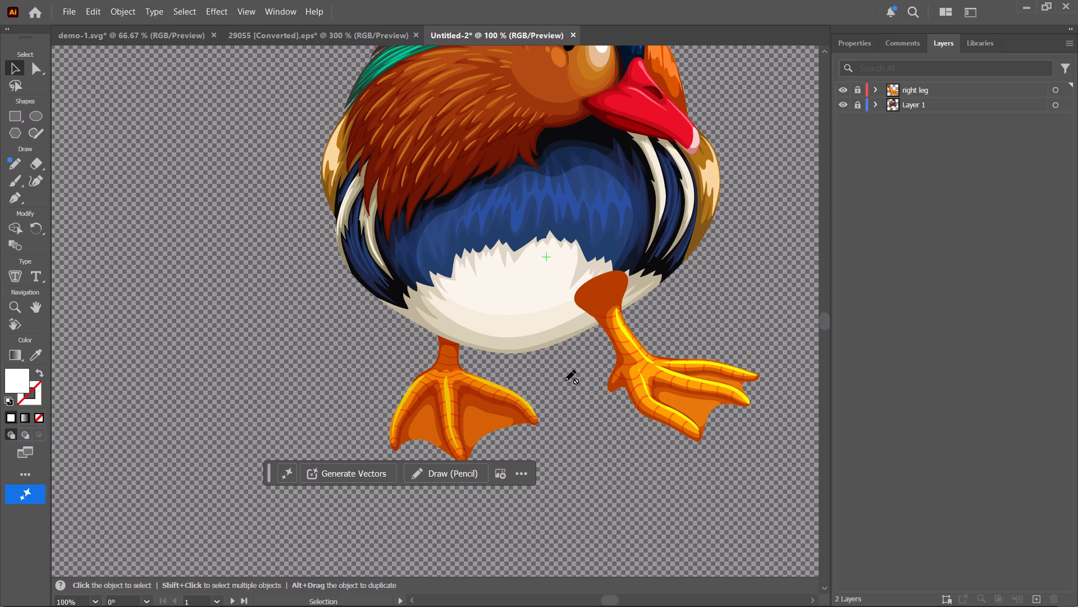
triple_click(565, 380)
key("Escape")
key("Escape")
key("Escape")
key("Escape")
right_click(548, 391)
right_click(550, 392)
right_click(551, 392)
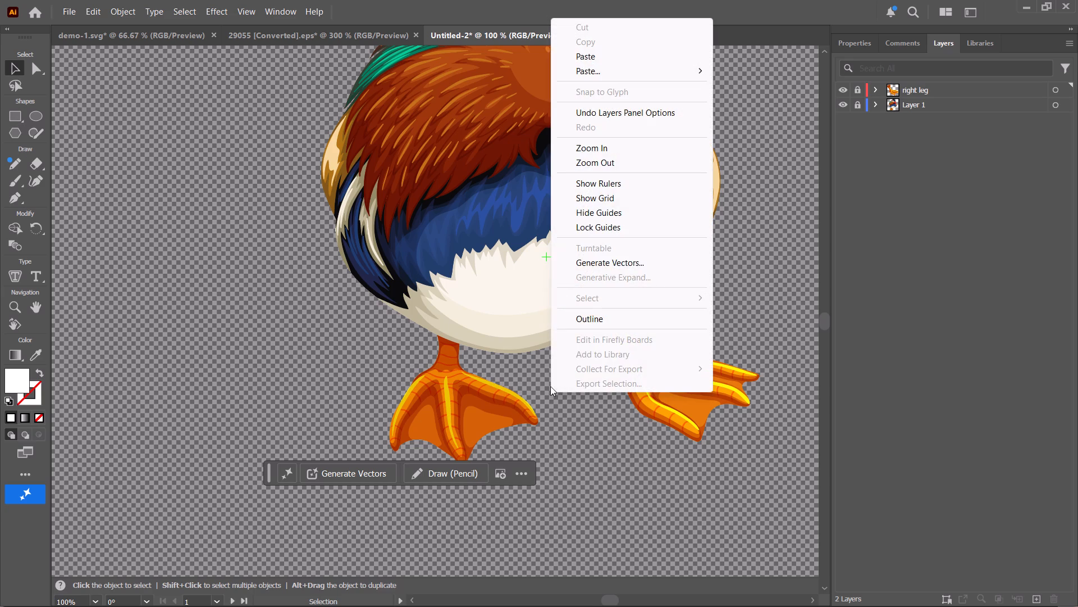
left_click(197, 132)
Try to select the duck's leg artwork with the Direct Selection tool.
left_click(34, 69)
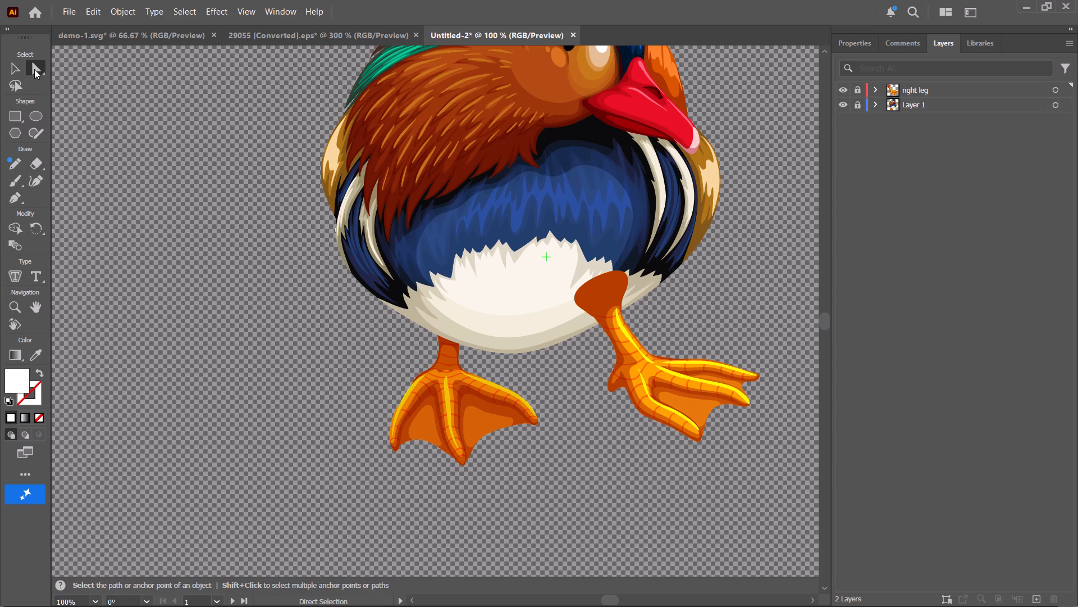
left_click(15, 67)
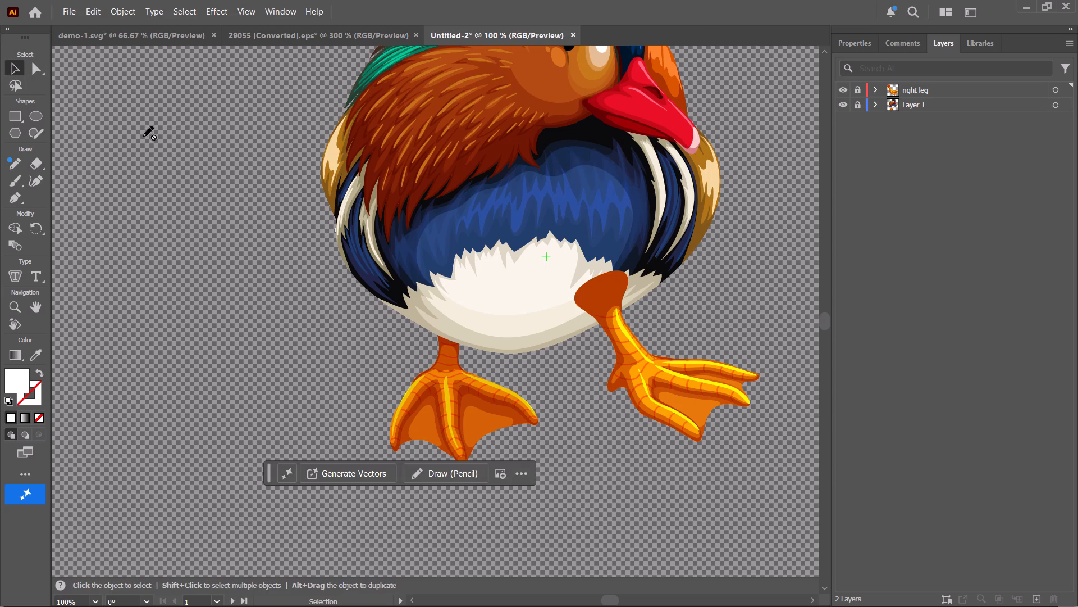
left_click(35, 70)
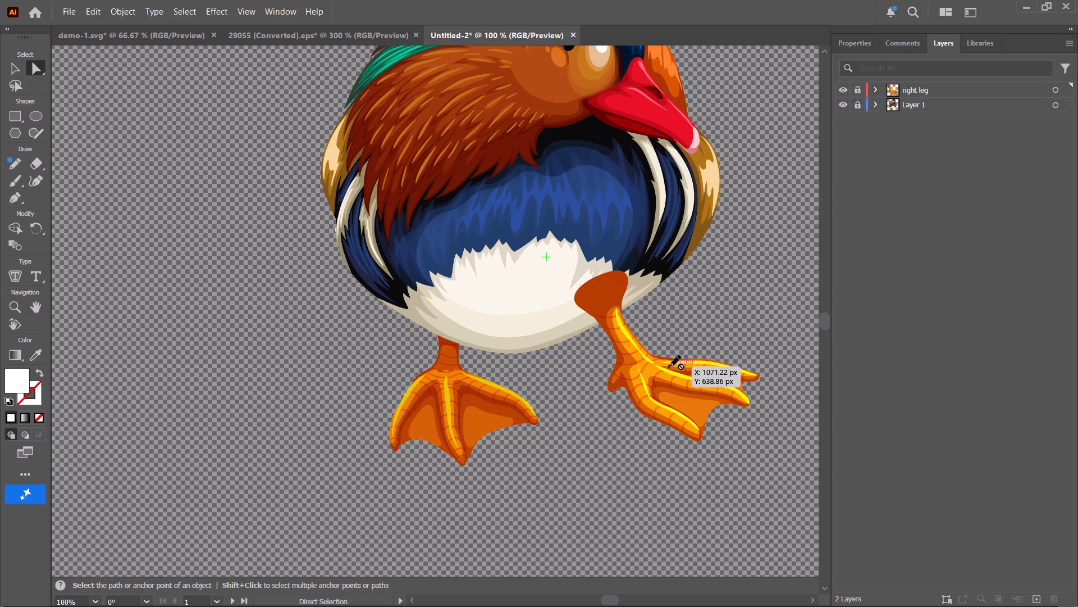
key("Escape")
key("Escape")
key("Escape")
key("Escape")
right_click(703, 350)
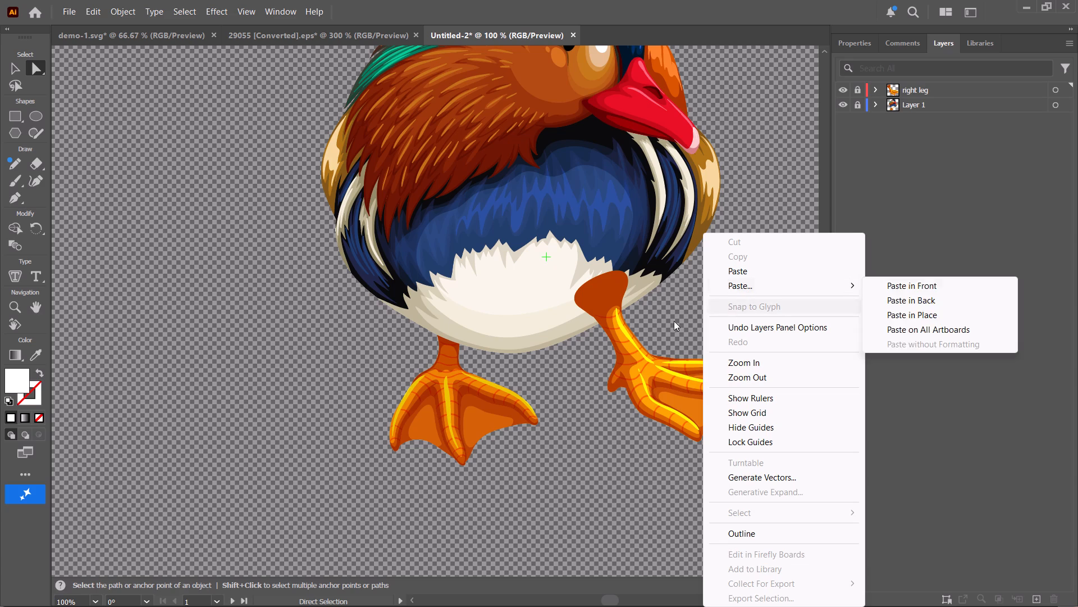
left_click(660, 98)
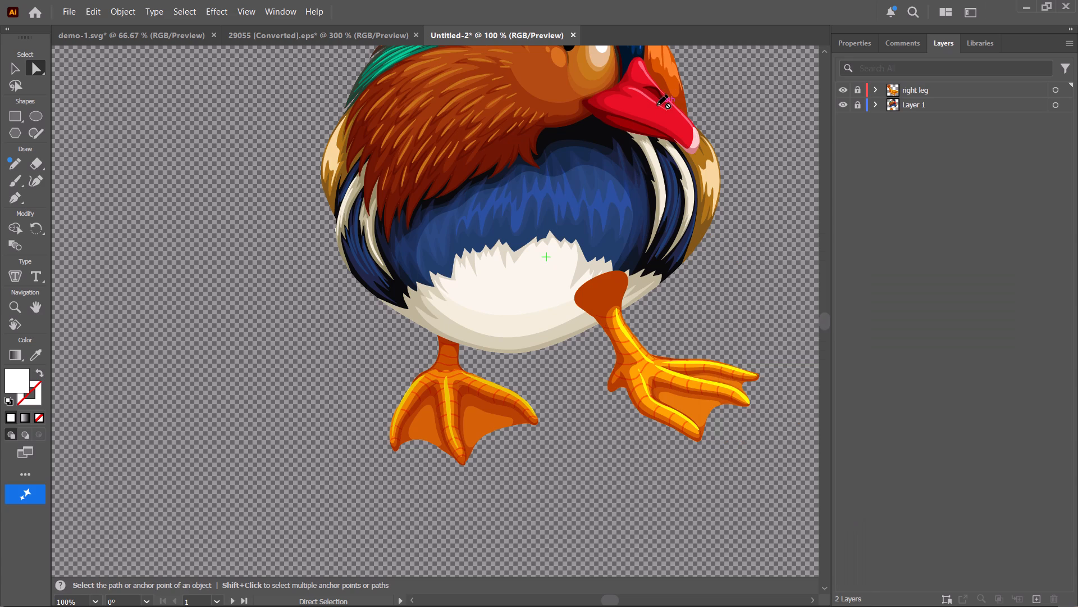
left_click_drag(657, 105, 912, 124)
Make Layer 1 the active layer and expand the "right leg" layer to show its contents.
left_click(910, 107)
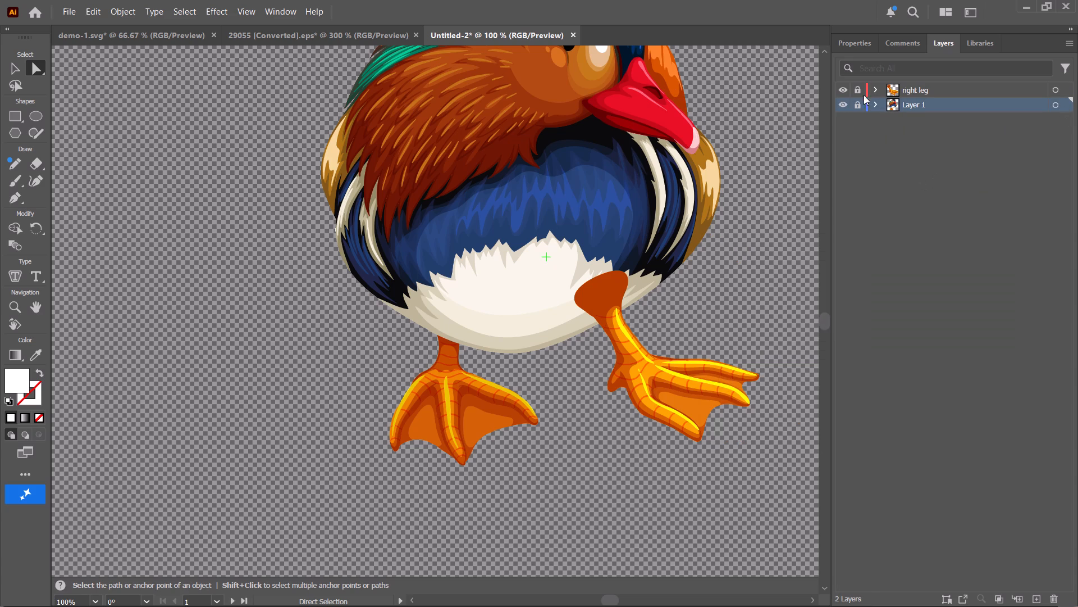
left_click(876, 88)
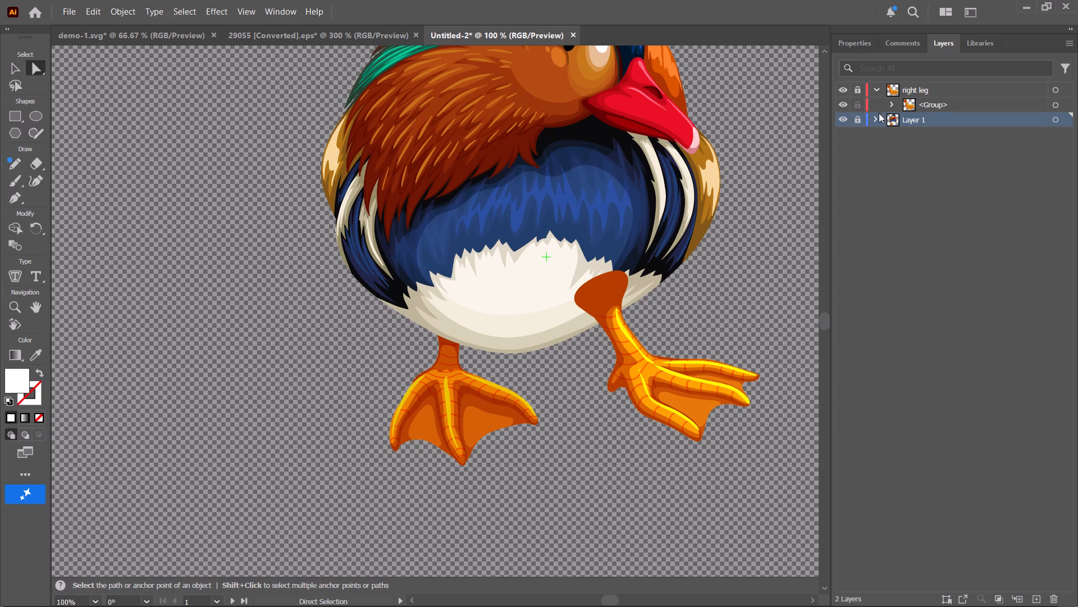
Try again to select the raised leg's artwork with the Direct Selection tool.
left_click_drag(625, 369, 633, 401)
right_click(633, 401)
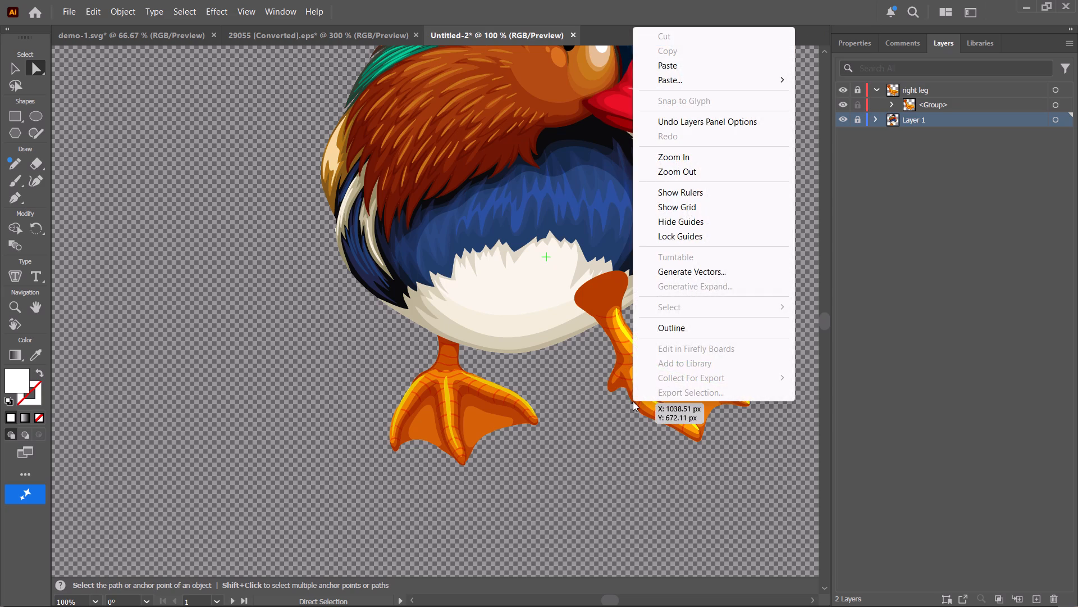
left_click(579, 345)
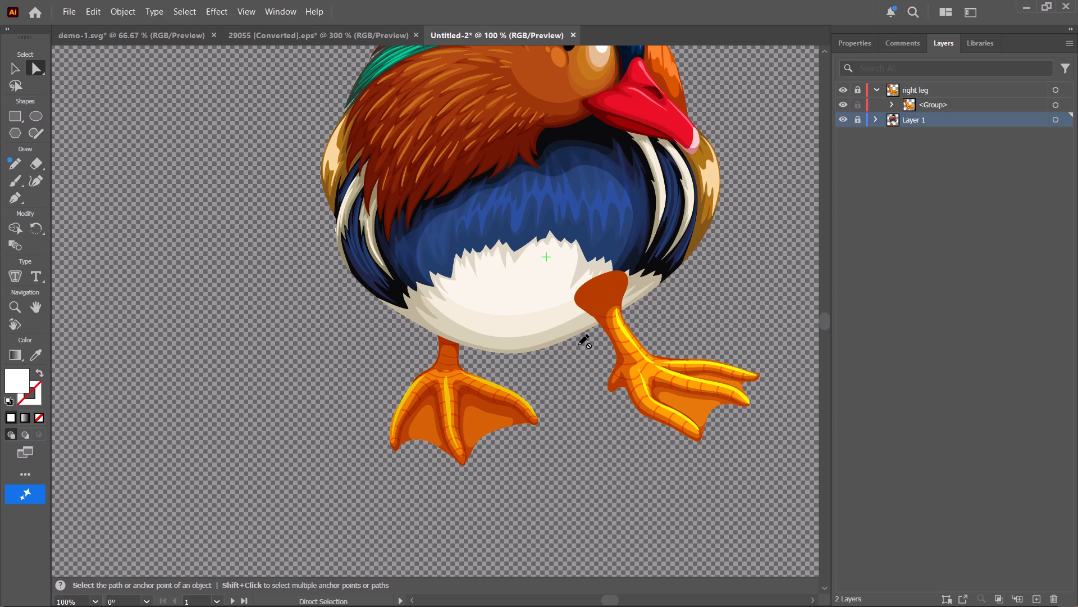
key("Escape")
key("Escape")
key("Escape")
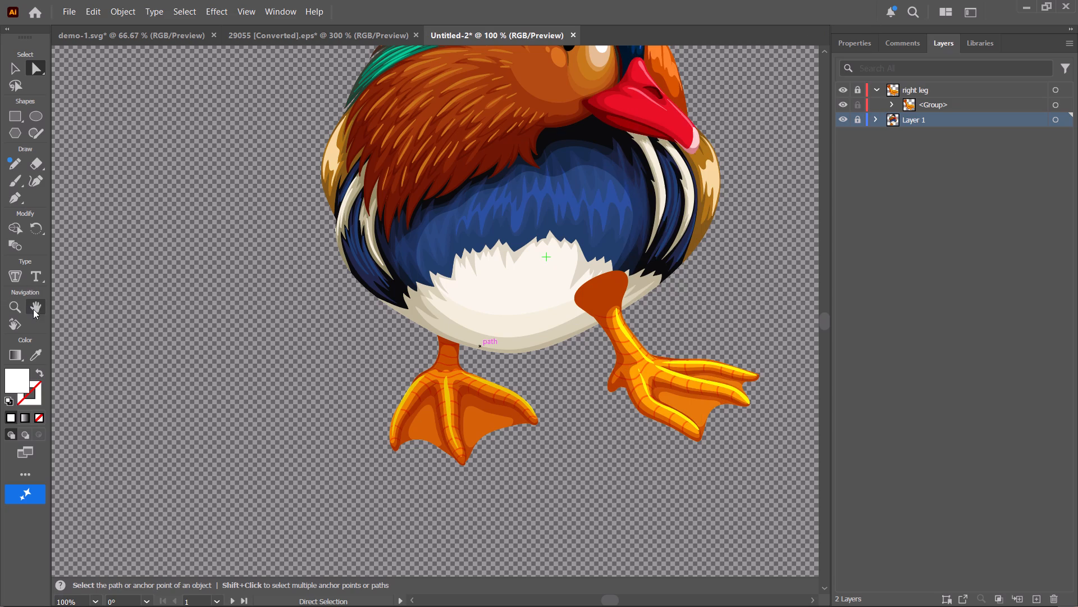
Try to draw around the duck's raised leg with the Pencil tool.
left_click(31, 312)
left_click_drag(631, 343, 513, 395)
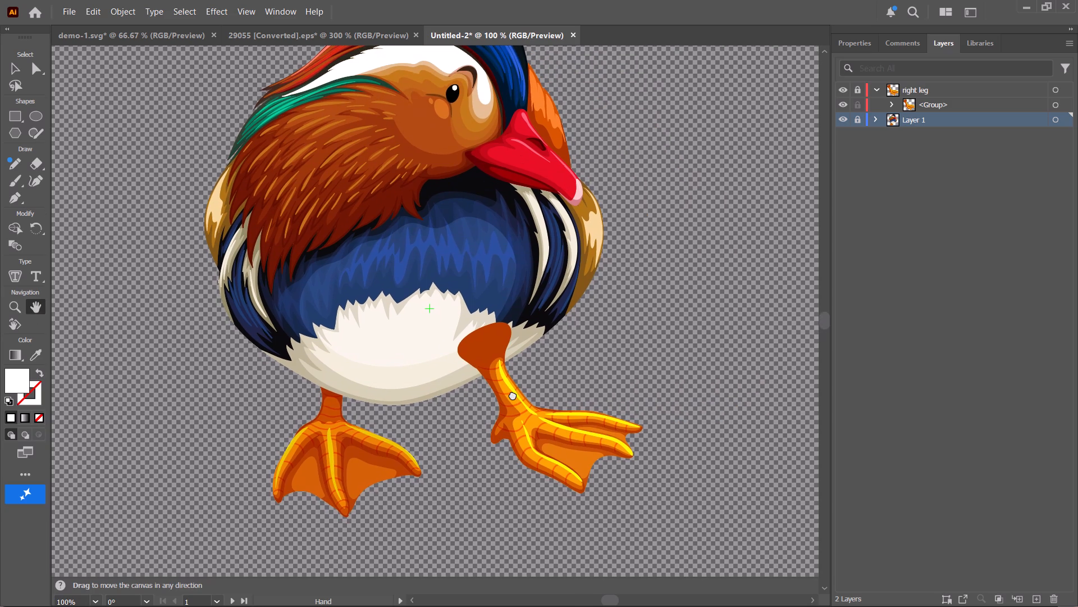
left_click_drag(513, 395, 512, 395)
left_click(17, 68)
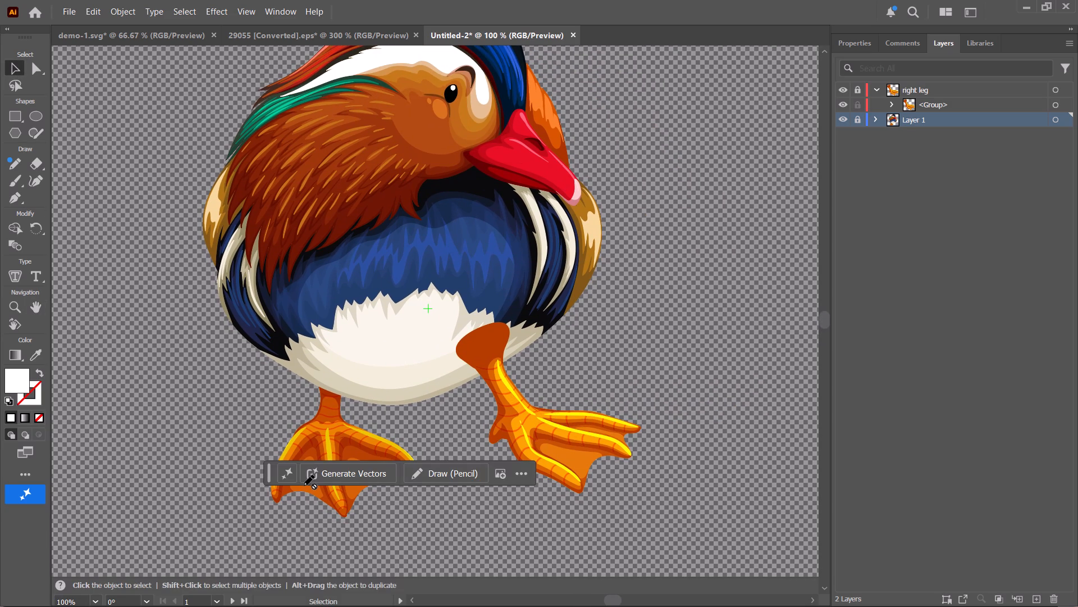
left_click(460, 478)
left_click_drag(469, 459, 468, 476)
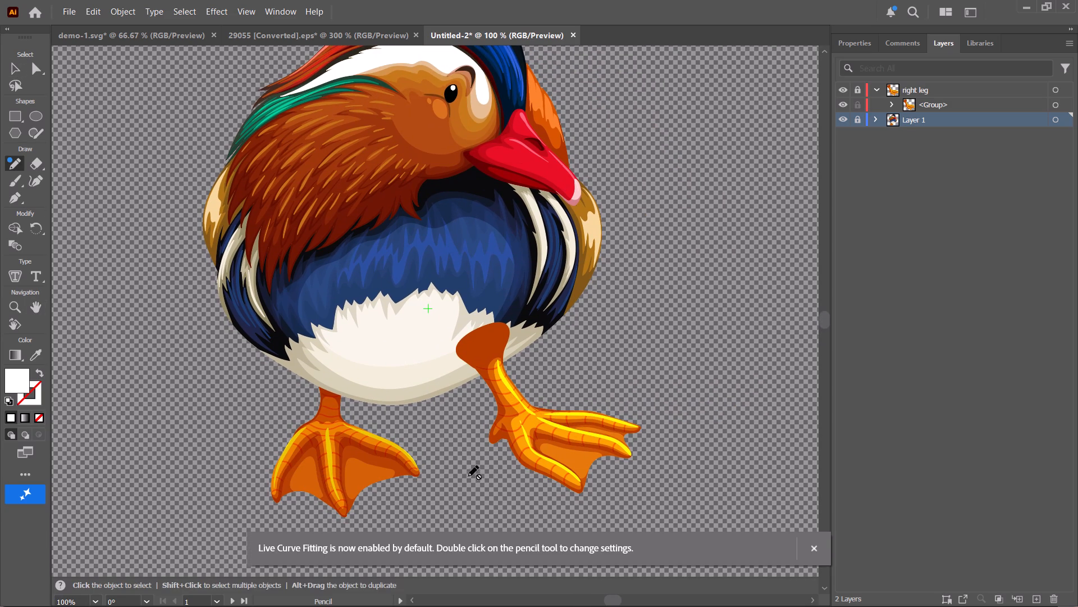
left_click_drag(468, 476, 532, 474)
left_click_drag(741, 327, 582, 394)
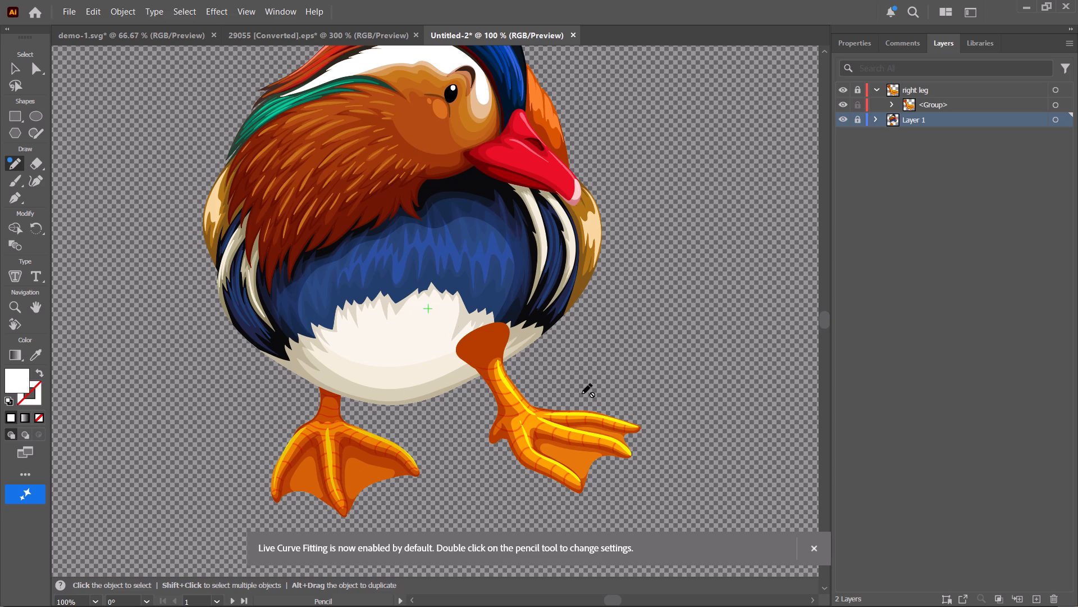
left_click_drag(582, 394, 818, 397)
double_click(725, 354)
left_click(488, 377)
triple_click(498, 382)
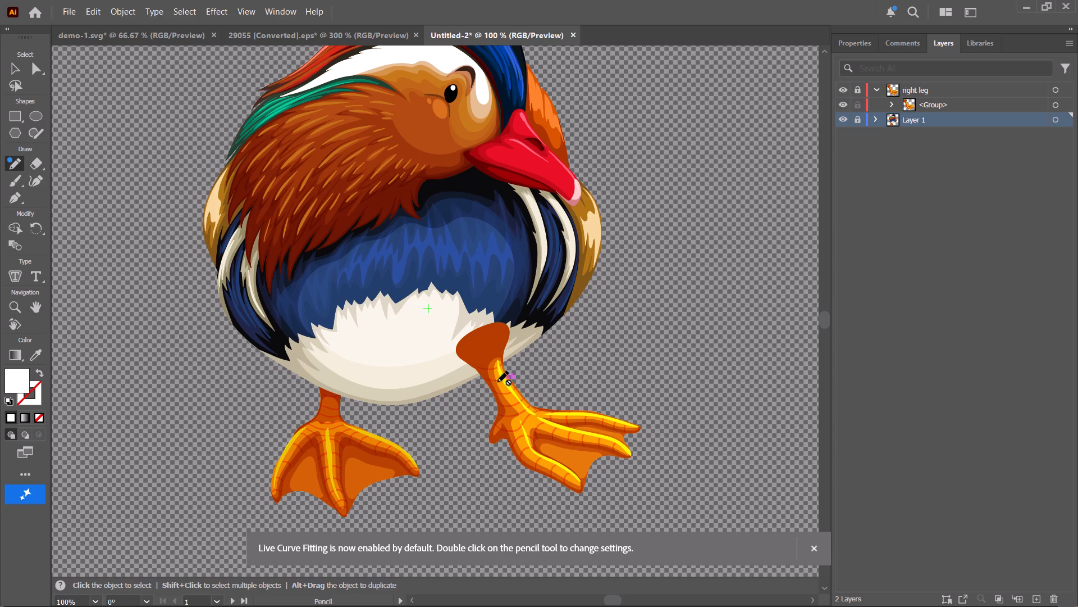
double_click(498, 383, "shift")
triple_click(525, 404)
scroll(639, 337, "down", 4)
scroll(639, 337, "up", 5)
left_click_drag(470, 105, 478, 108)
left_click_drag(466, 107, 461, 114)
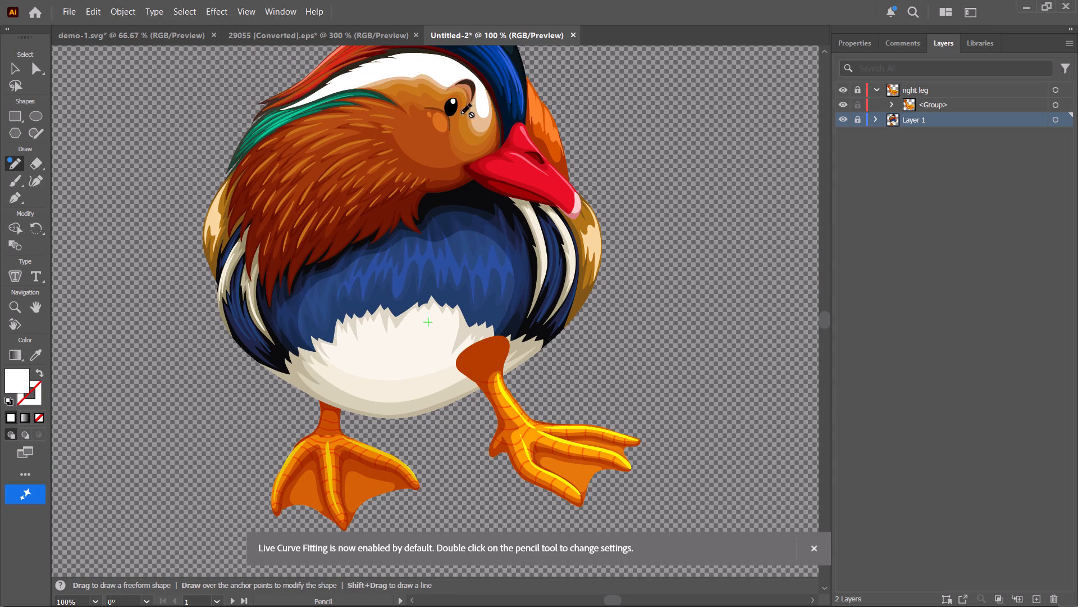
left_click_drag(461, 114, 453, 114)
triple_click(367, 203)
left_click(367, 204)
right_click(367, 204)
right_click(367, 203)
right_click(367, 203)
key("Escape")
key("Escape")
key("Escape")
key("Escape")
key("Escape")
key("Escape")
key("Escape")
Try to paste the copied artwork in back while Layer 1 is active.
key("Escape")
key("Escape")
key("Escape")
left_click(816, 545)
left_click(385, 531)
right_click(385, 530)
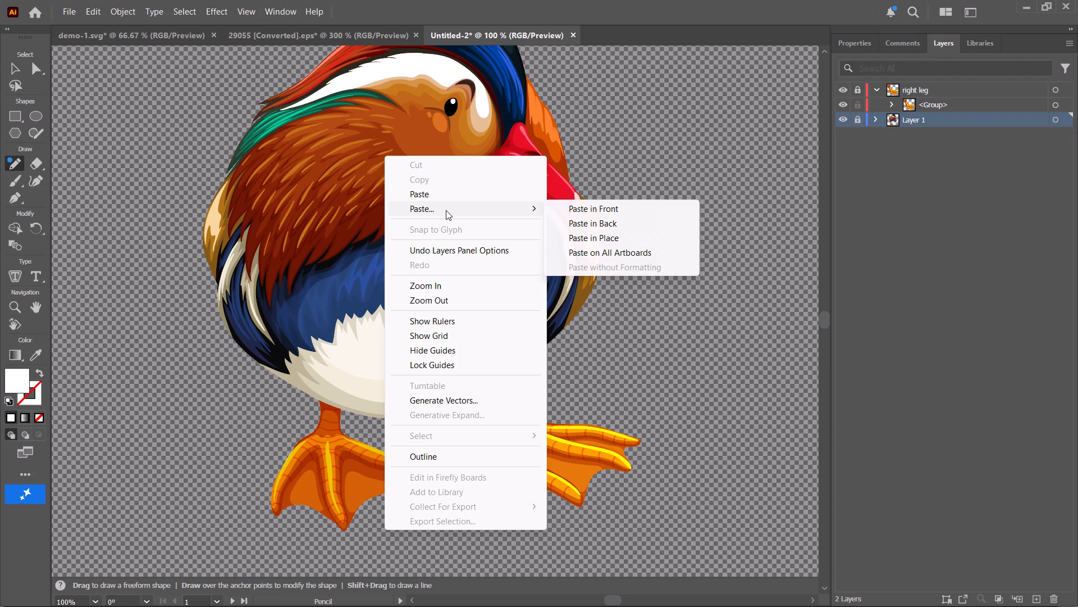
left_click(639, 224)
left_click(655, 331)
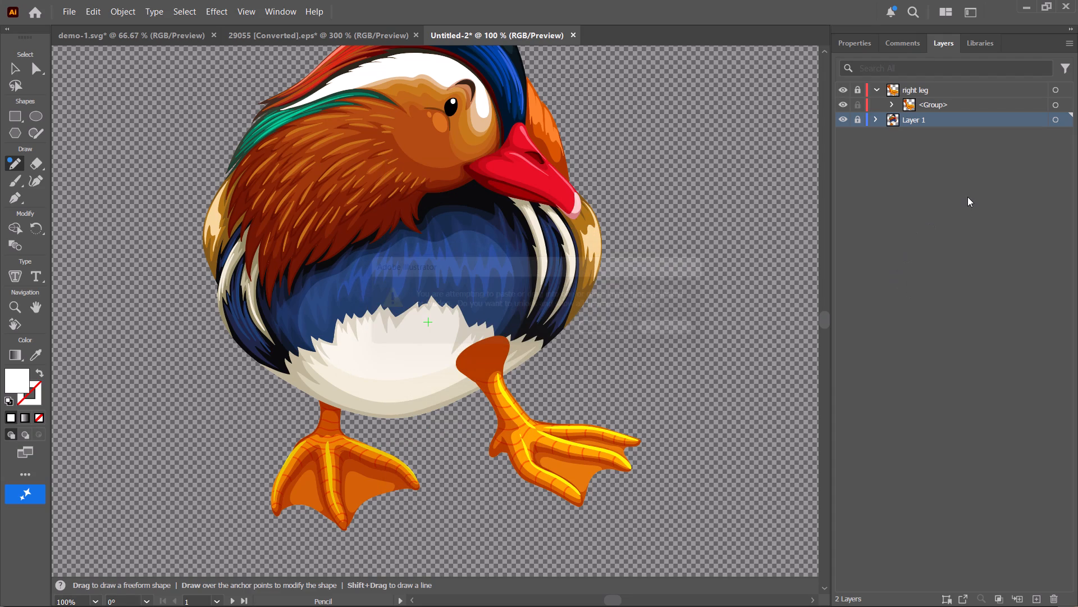
Undo the recent layer locking and leg repositioning.
key("ctrl+z")
key("ctrl+z")
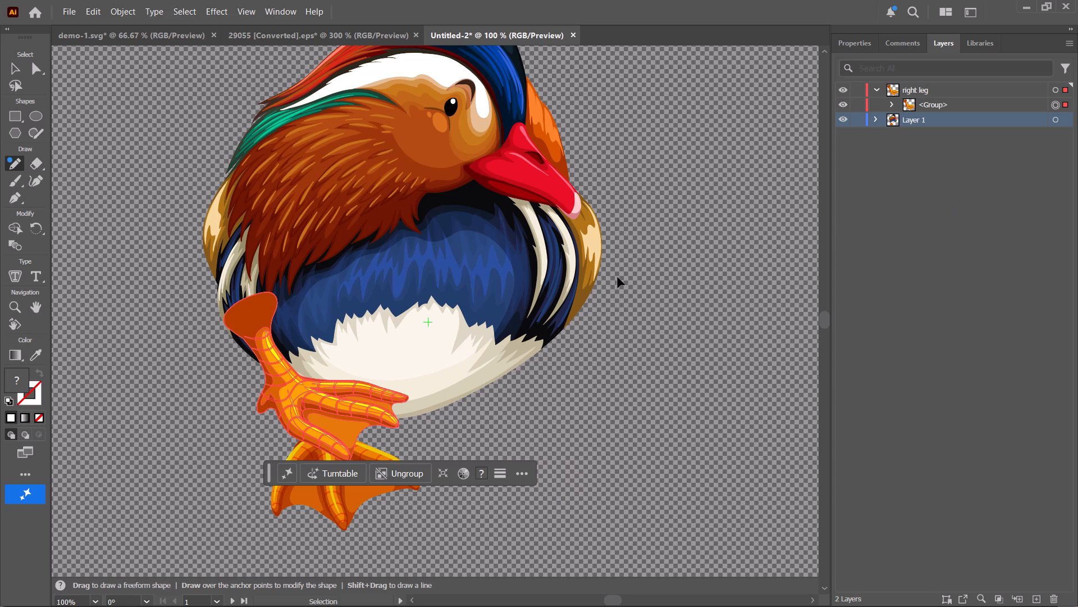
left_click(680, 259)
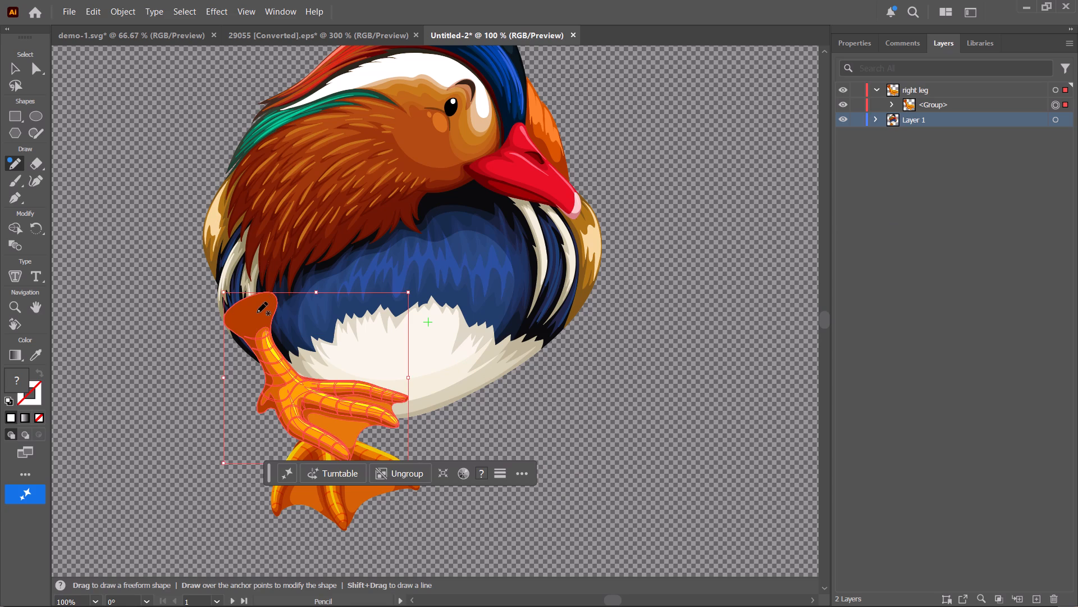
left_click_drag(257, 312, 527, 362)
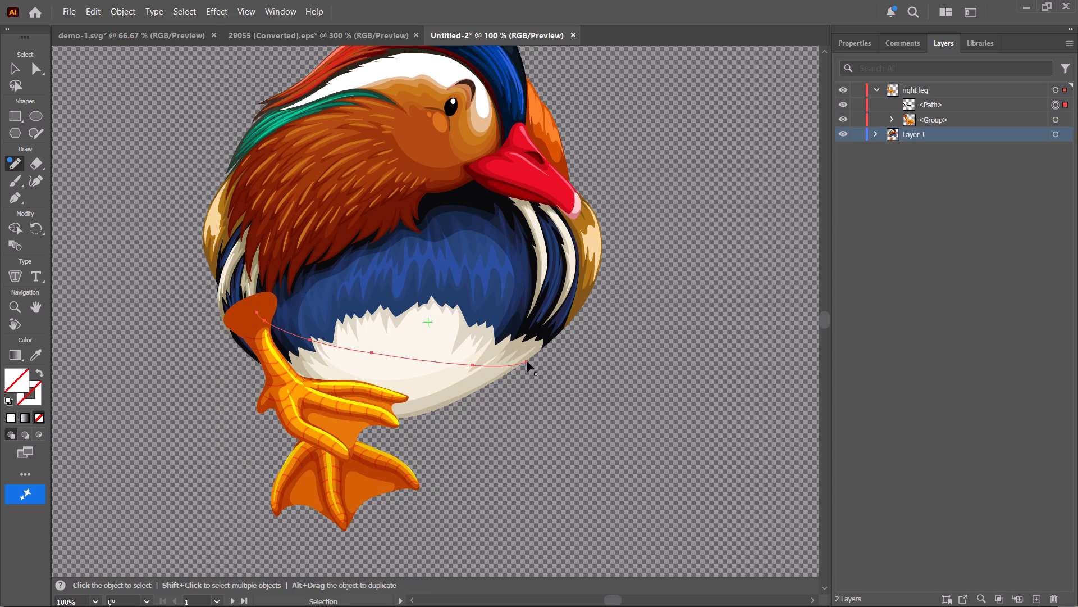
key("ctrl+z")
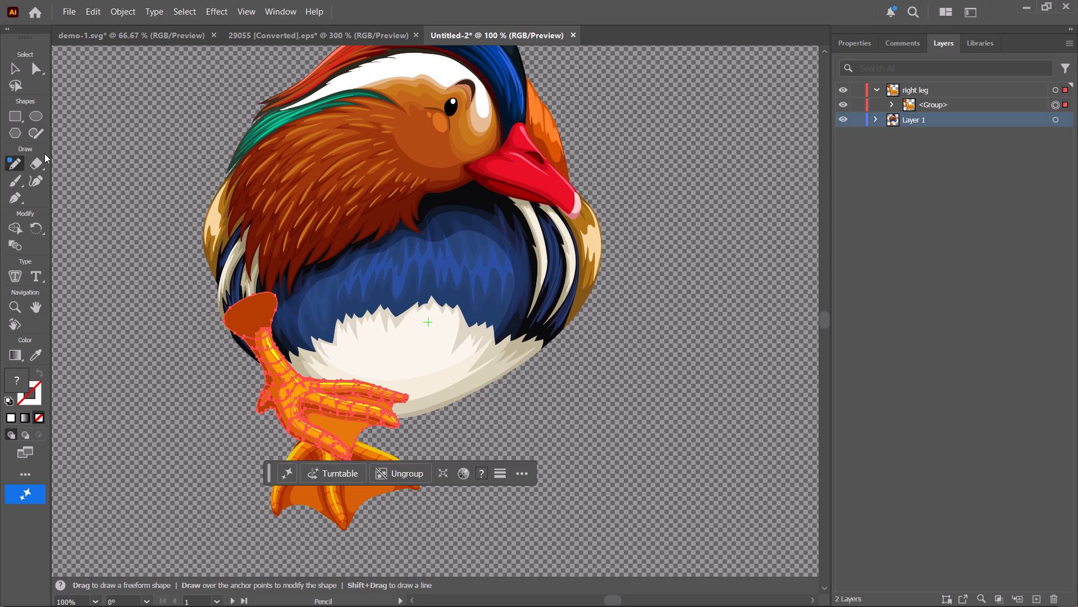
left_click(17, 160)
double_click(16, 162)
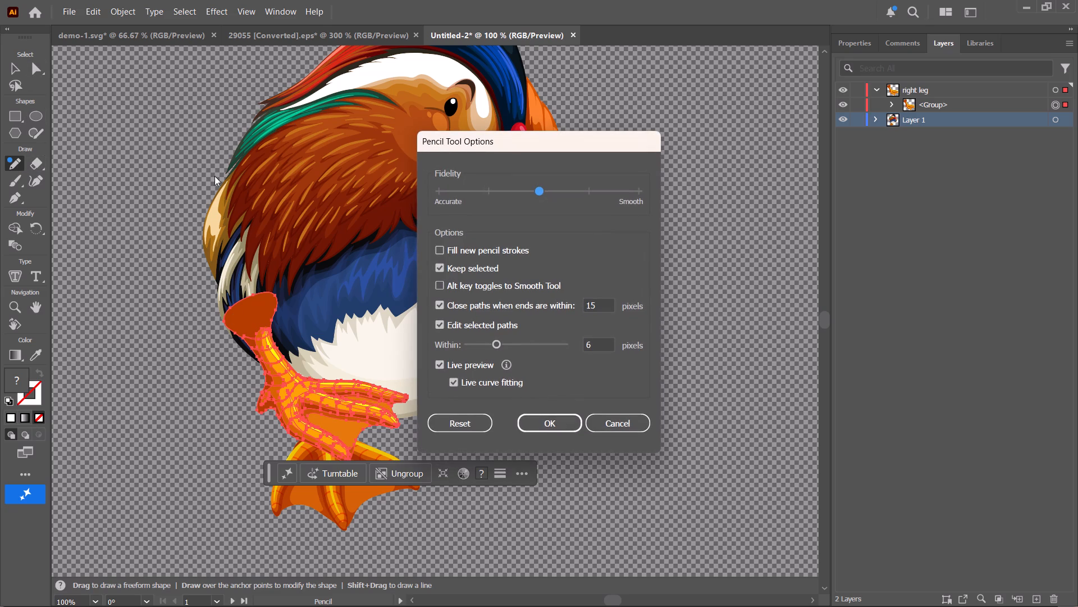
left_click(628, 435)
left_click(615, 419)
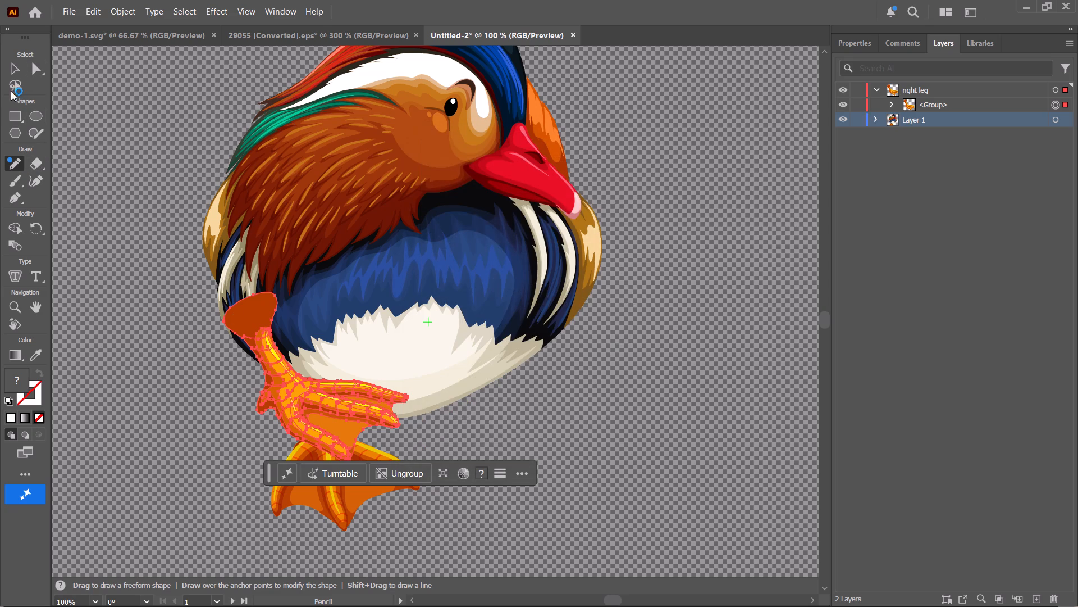
Move the right leg group with the Selection tool back to its place beneath the duck's belly, on the beak side.
left_click(8, 67)
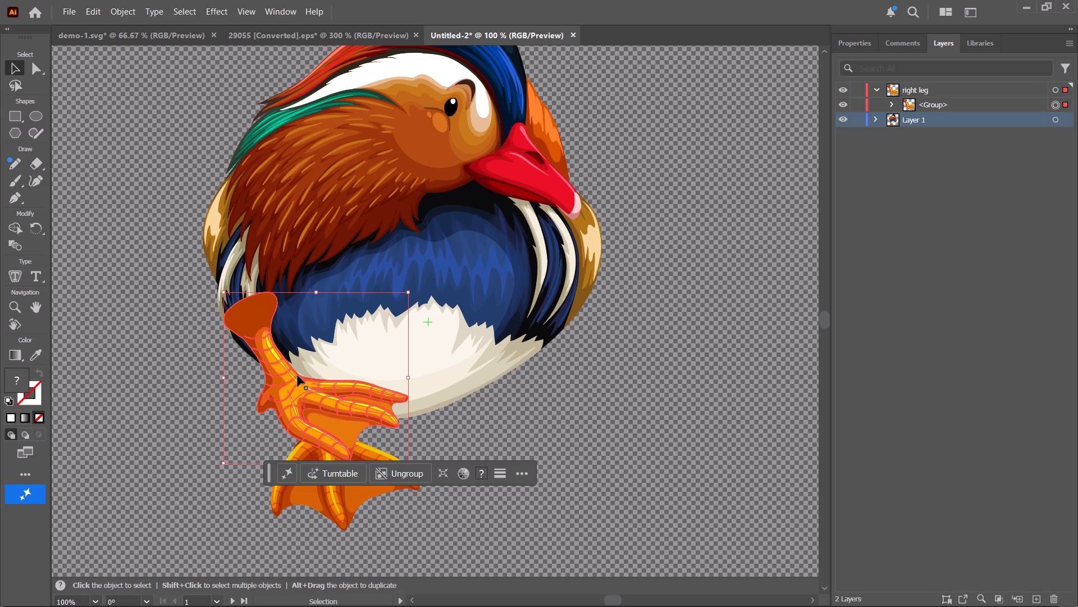
left_click_drag(287, 376, 533, 407)
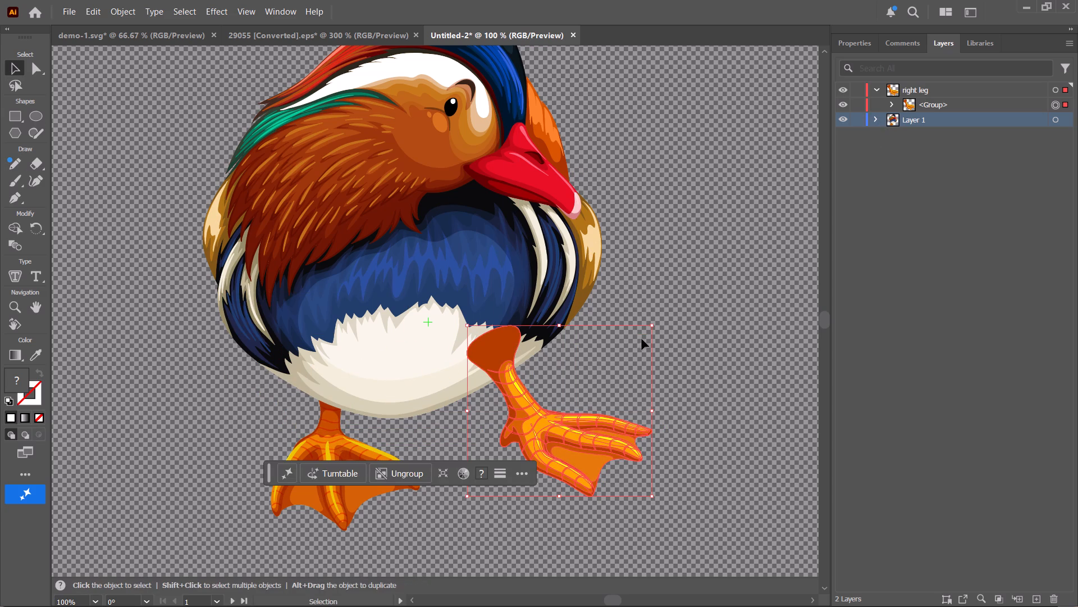
left_click_drag(512, 392, 481, 395)
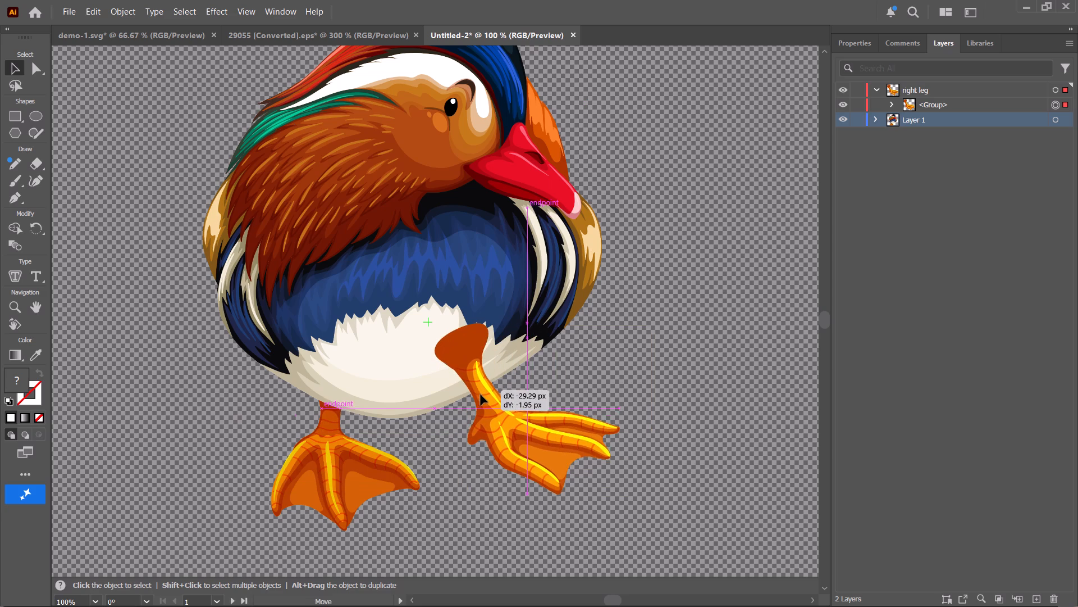
left_click_drag(481, 395, 486, 405)
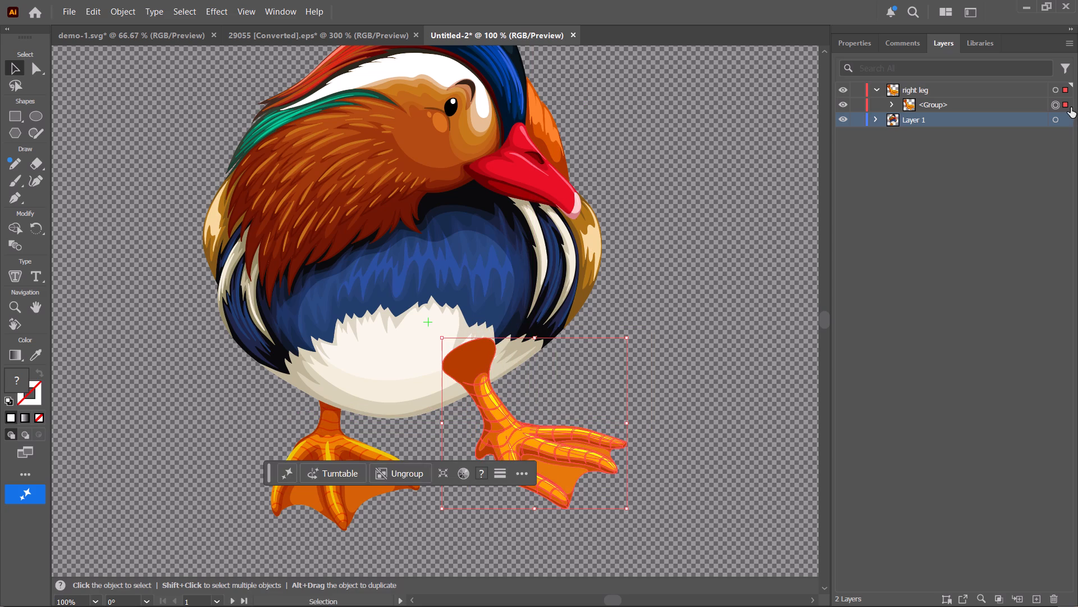
Reorder the layers so that "right leg" sits below Layer 1.
left_click_drag(974, 88, 974, 104)
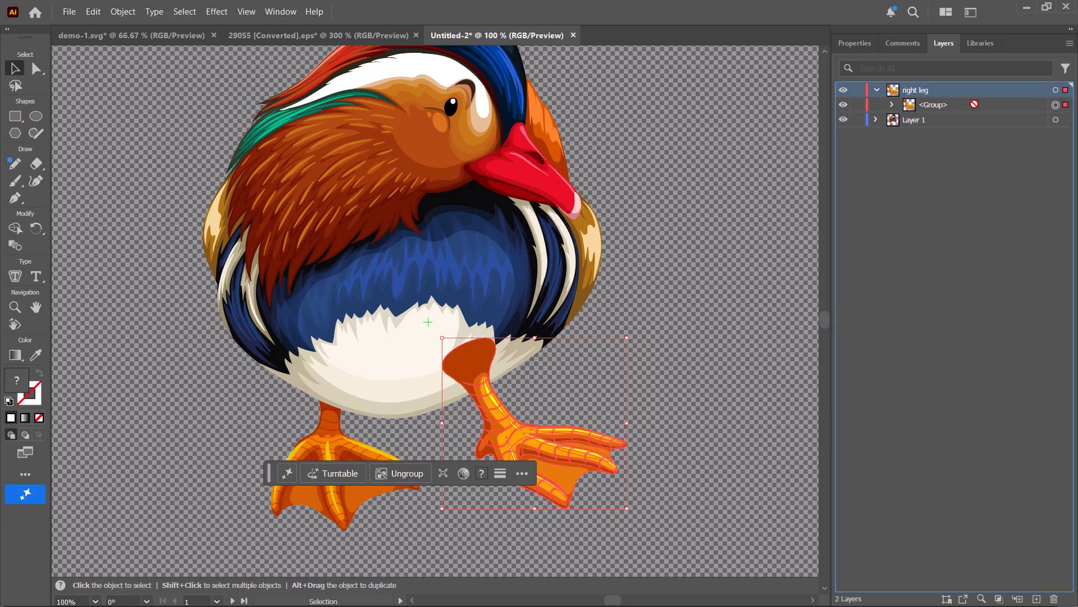
left_click_drag(974, 104, 976, 139)
left_click(971, 180)
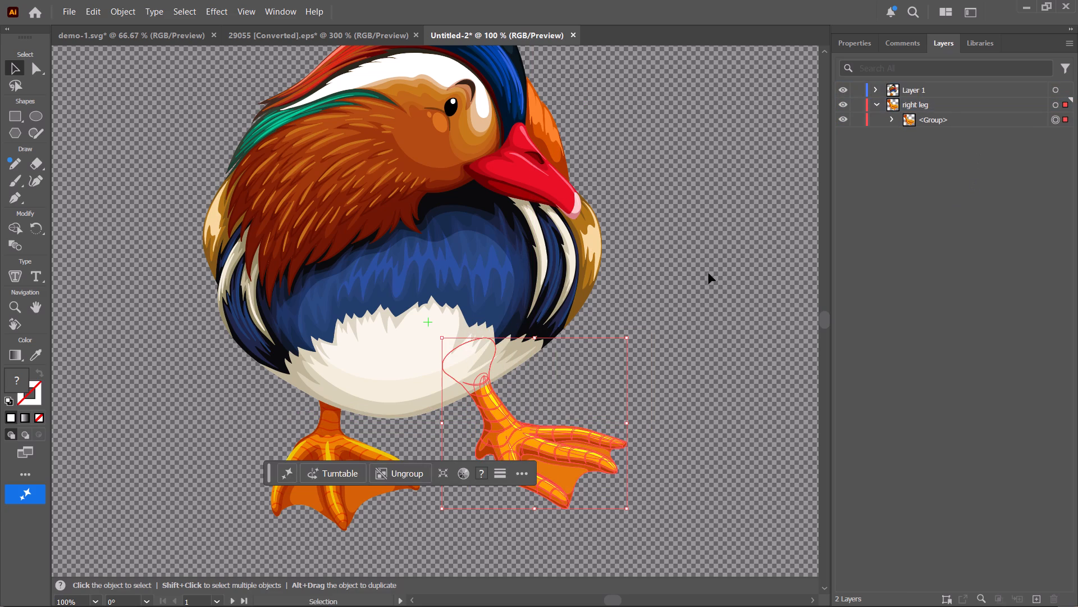
Nudge the right leg slightly down and outward so its upper end tucks behind the belly, and deselect it.
left_click_drag(676, 347, 689, 341)
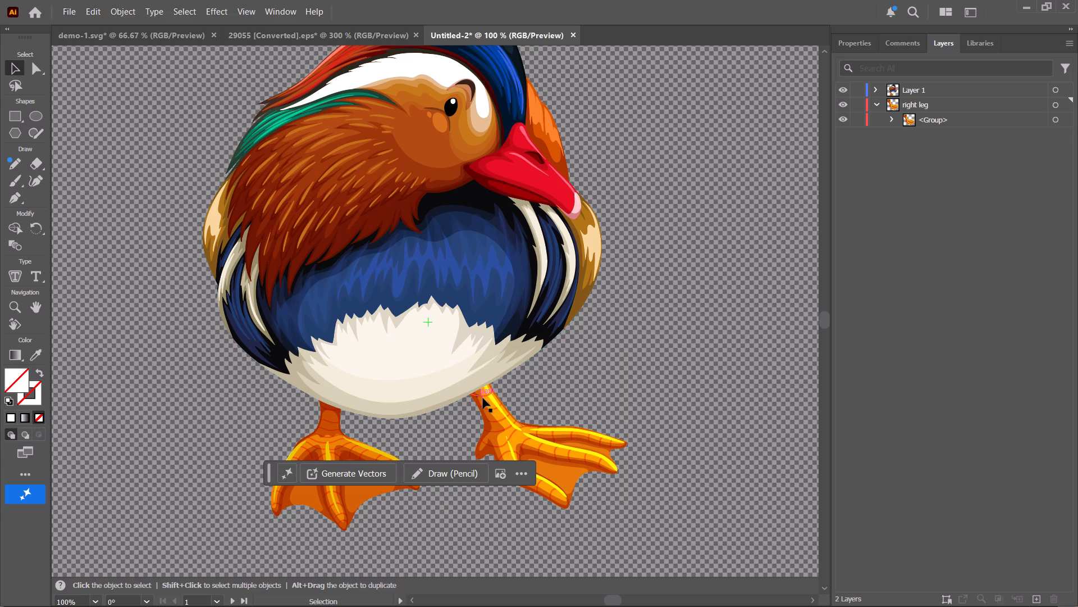
left_click_drag(489, 408, 496, 421)
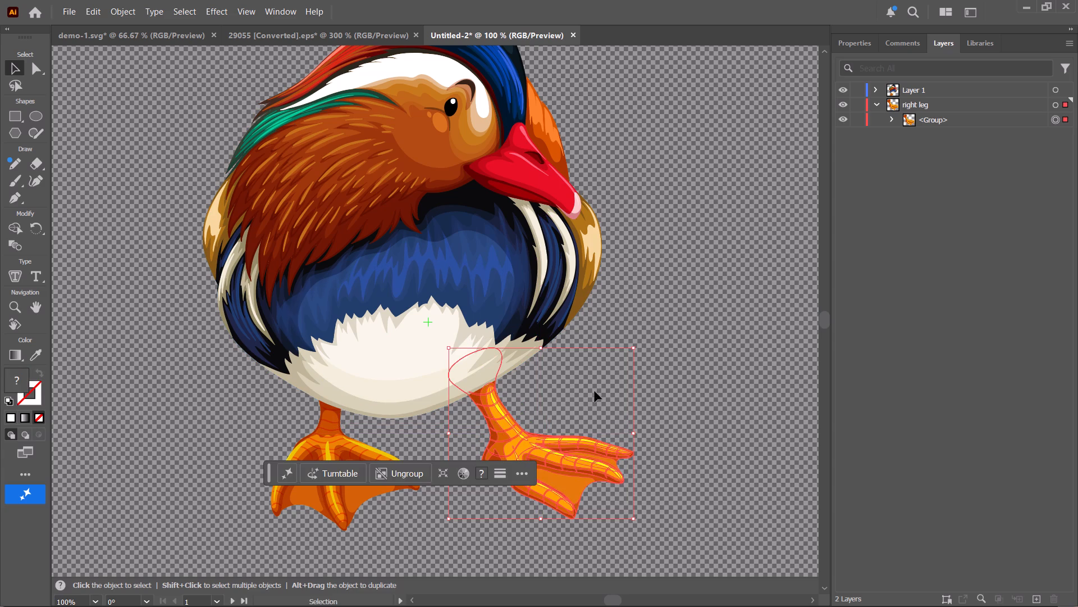
left_click(631, 383)
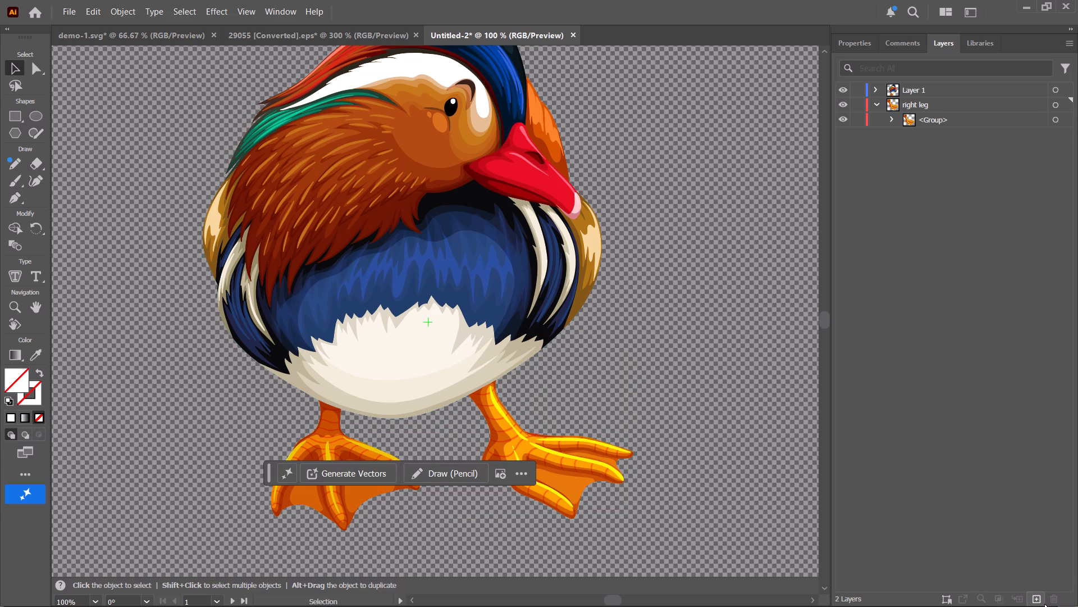
Create a new layer above "right leg" and name it "left leg".
left_click(1043, 601)
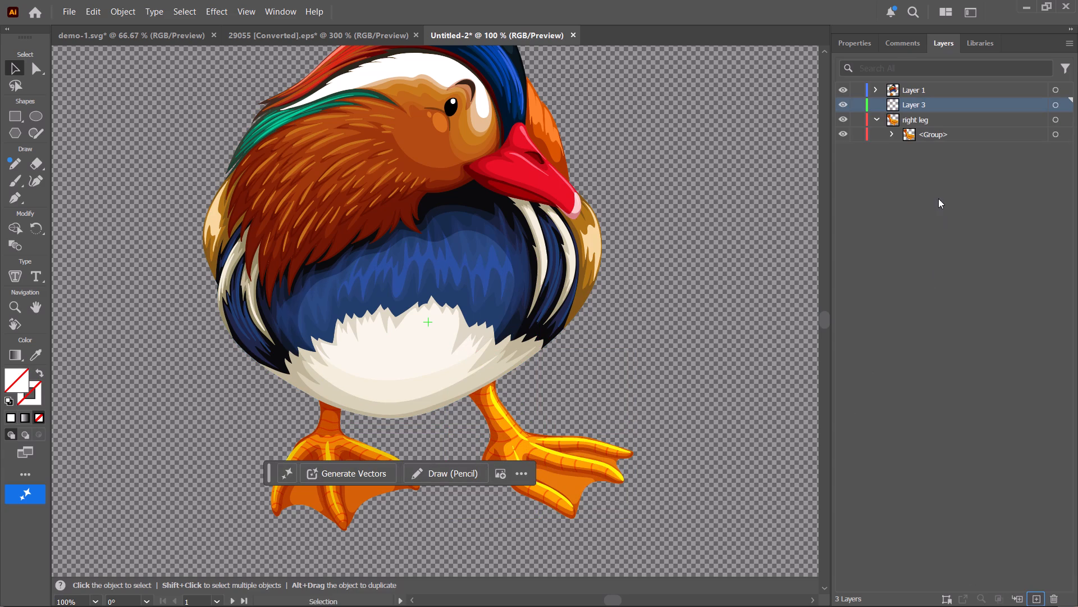
triple_click(913, 103)
left_click_drag(928, 105, 928, 105)
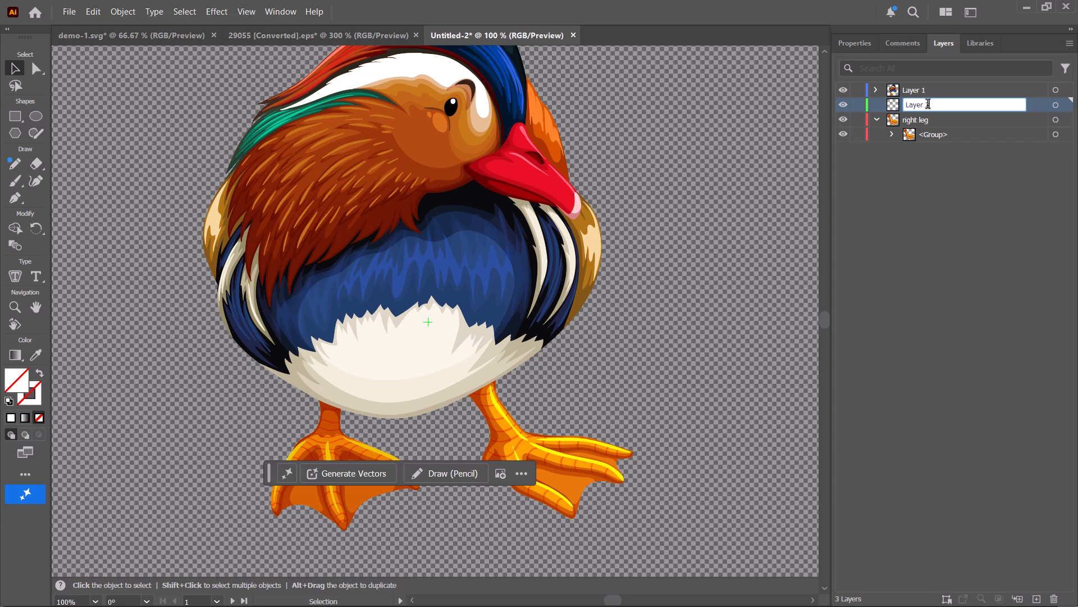
left_click_drag(928, 105, 869, 118)
key("BackSpace")
type("left leg")
key("Return")
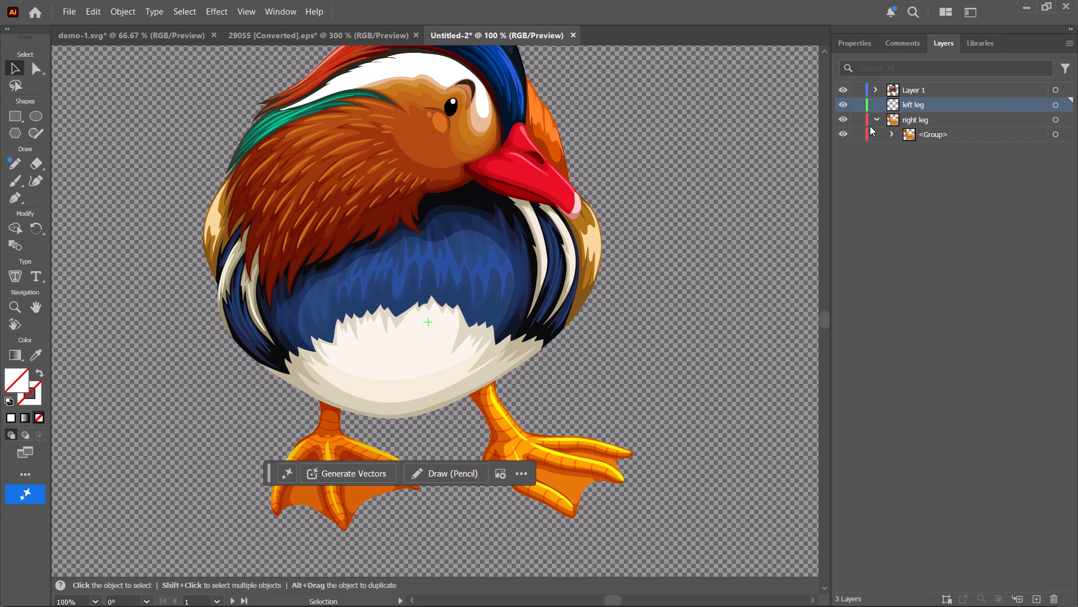
Cut the remaining leg out of the duck's group in Layer 1 and leave isolation mode.
left_click(328, 427)
double_click(328, 427)
left_click_drag(328, 427, 322, 431)
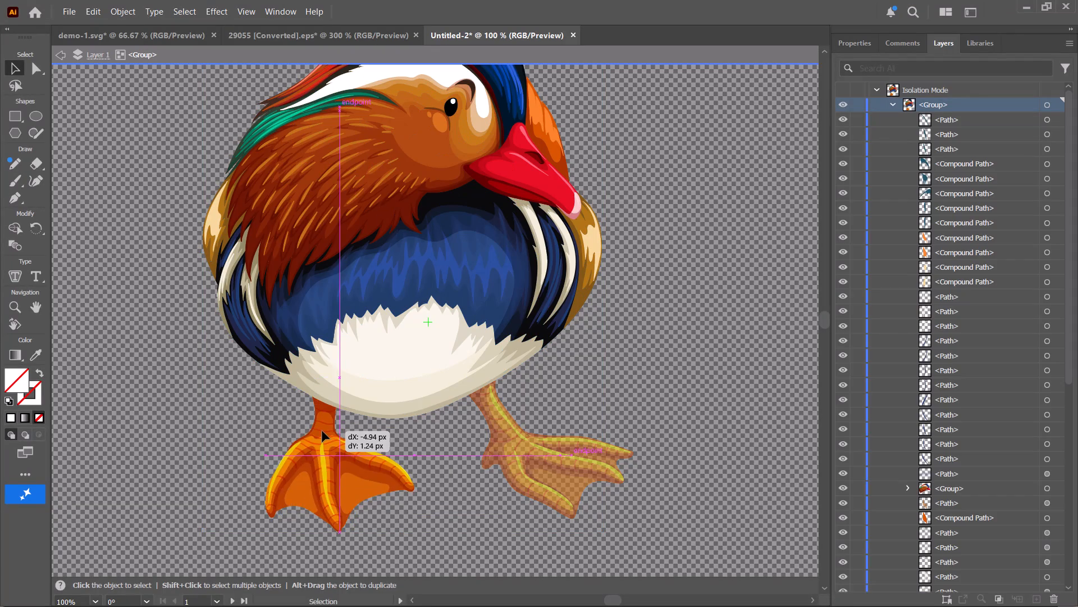
left_click_drag(322, 431, 331, 433)
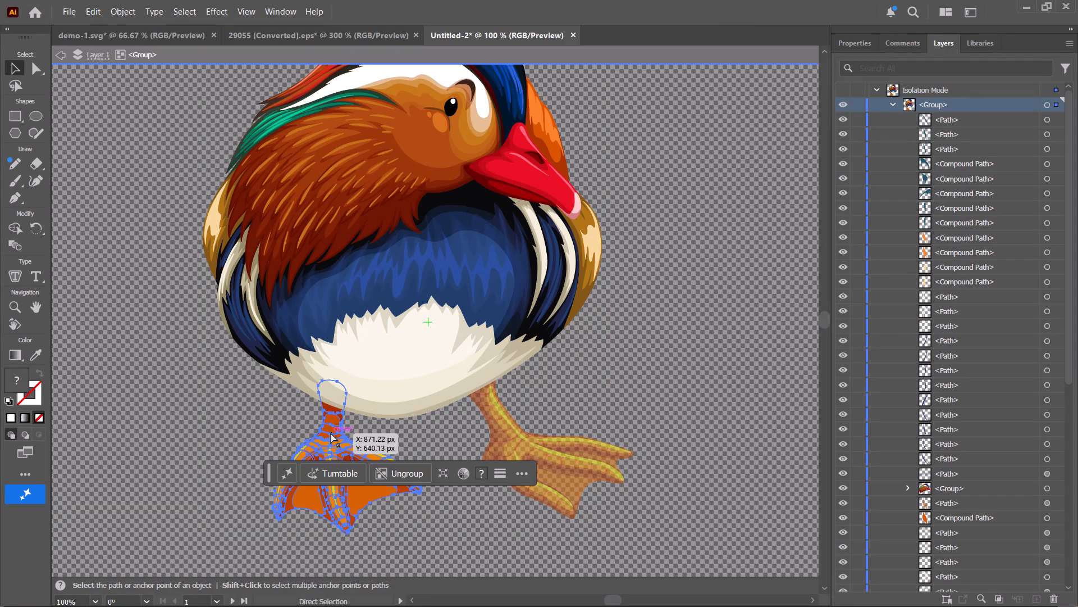
key("ctrl+x")
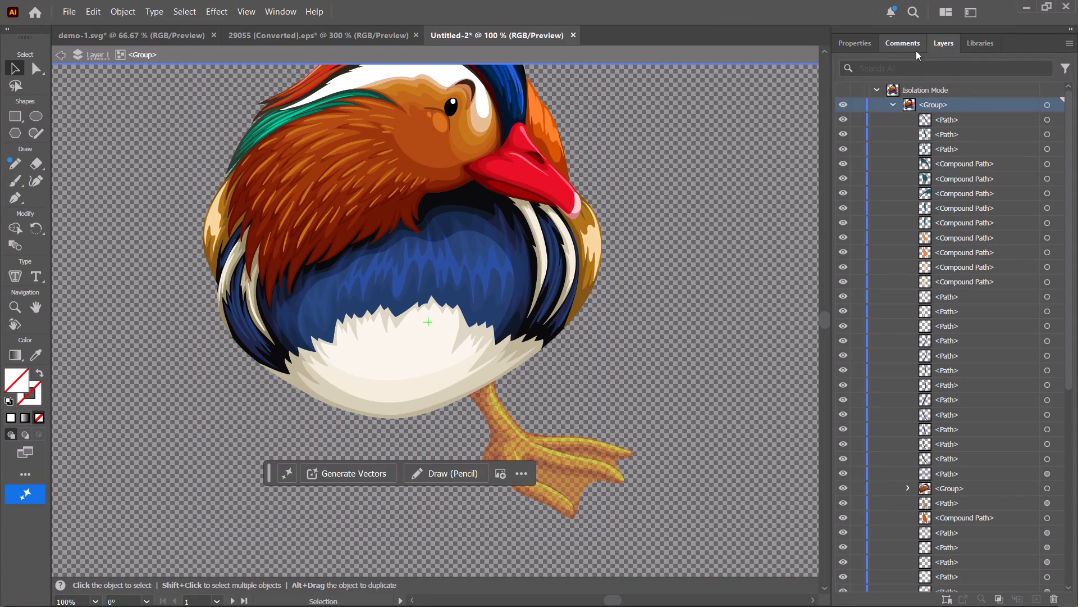
left_click(905, 45)
left_click(922, 43)
left_click(928, 43)
double_click(652, 241)
triple_click(733, 198)
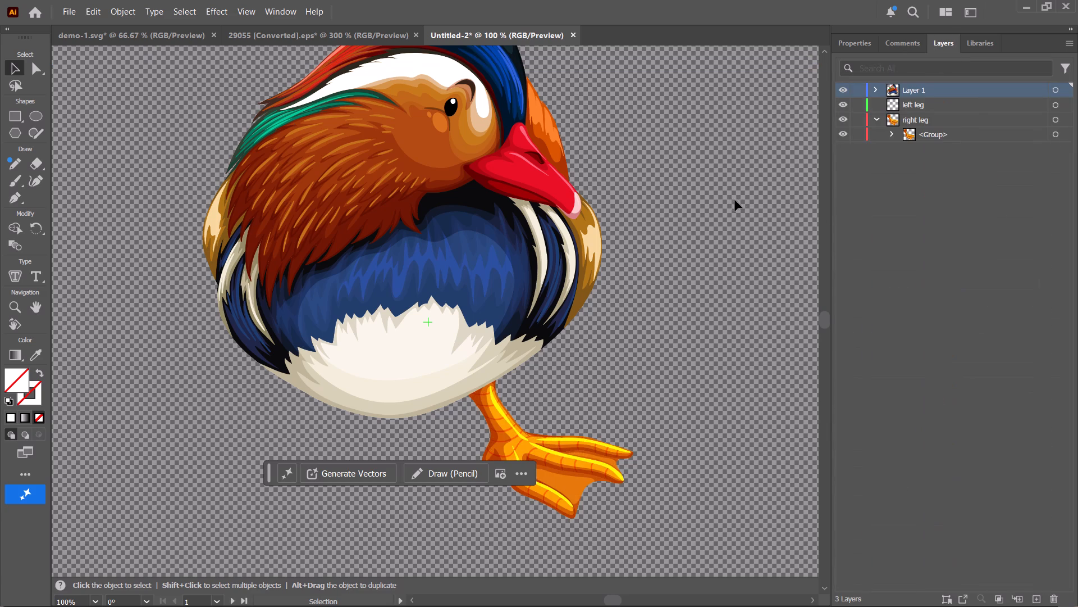
Paste the cut leg onto the "left leg" layer and move it to its original place beneath the duck's belly.
left_click(910, 104)
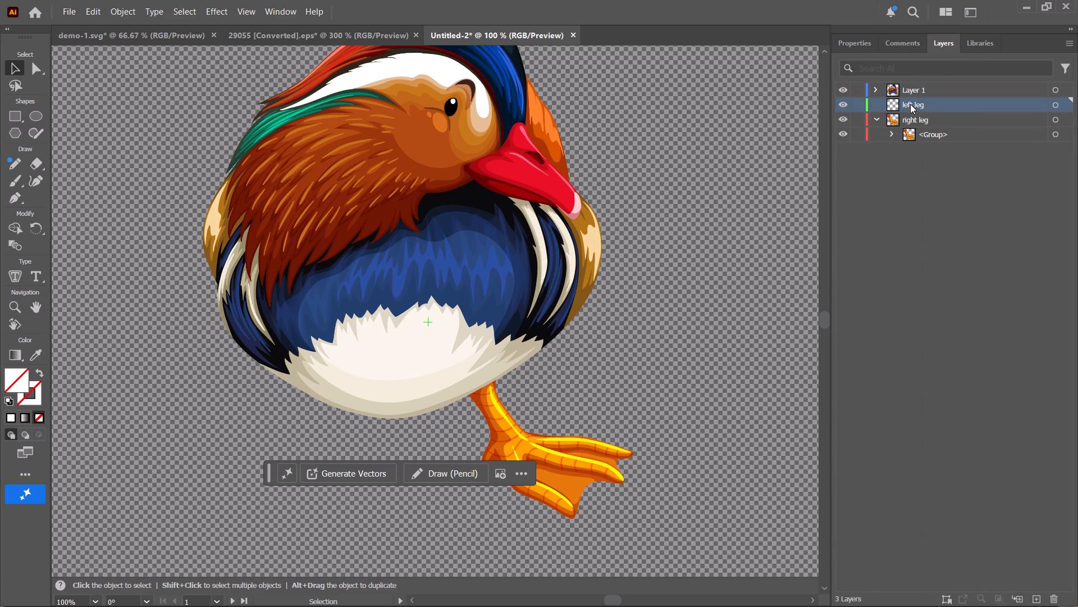
key("ctrl+v")
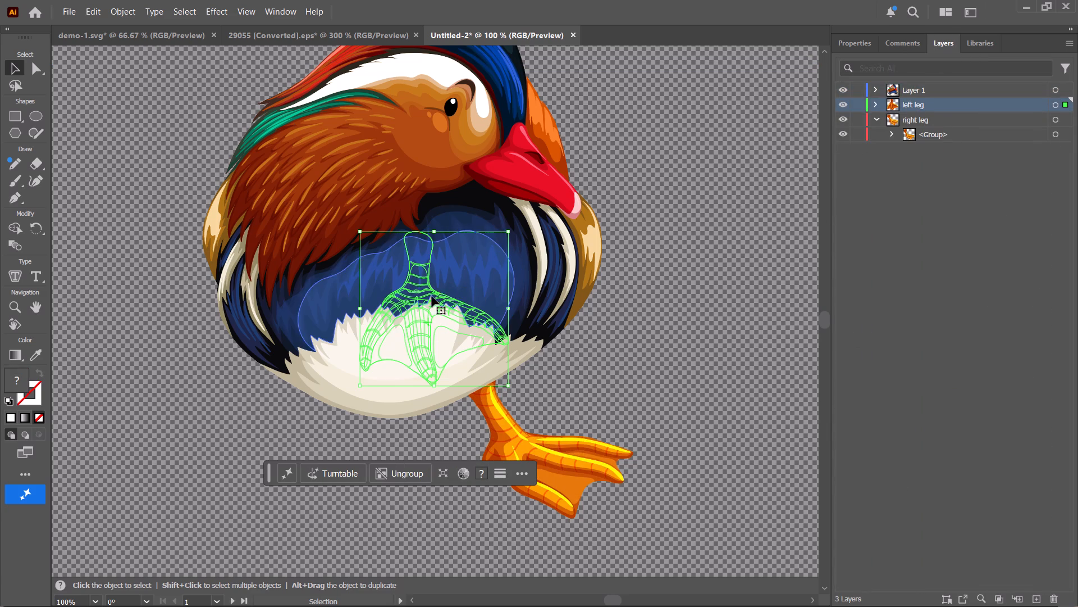
left_click_drag(421, 322, 318, 511)
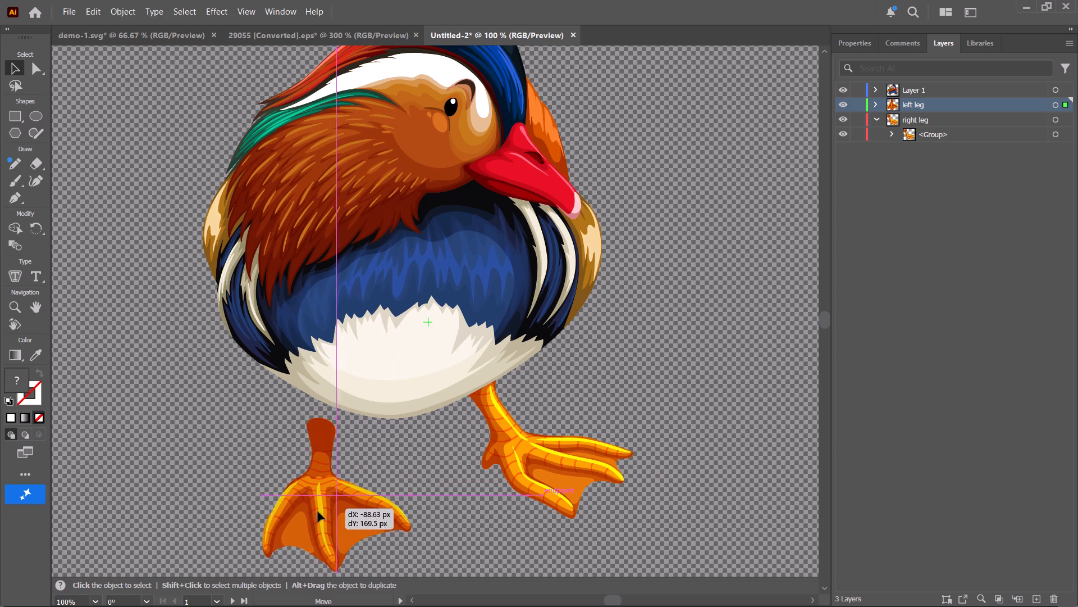
left_click_drag(318, 511, 324, 472)
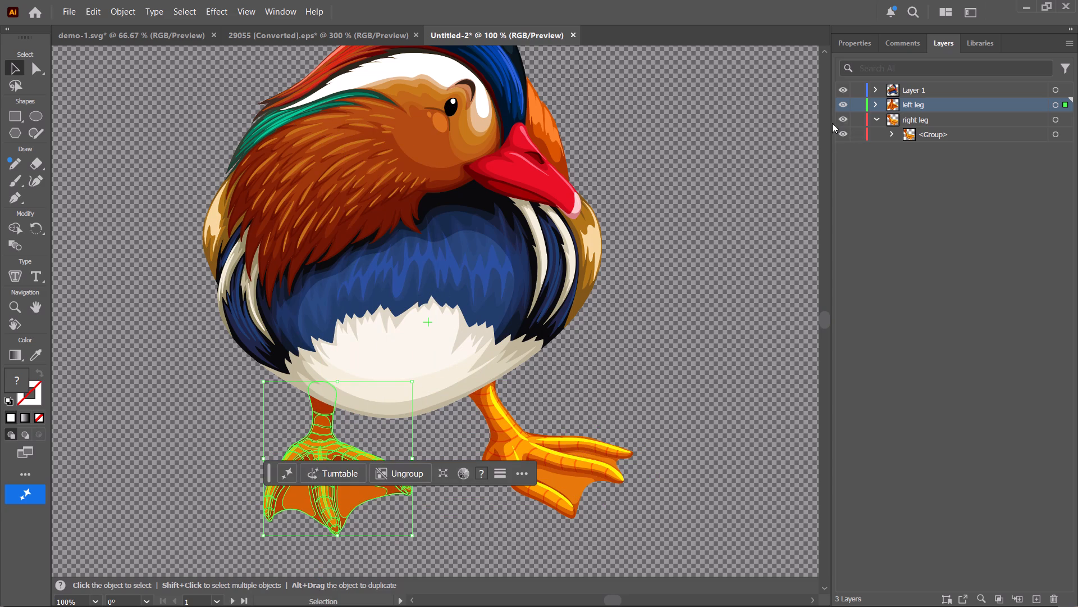
Check the separated layers by toggling visibility, leaving "left leg" and "right leg" hidden and Layer 1 shown.
left_click(842, 105)
left_click(844, 89)
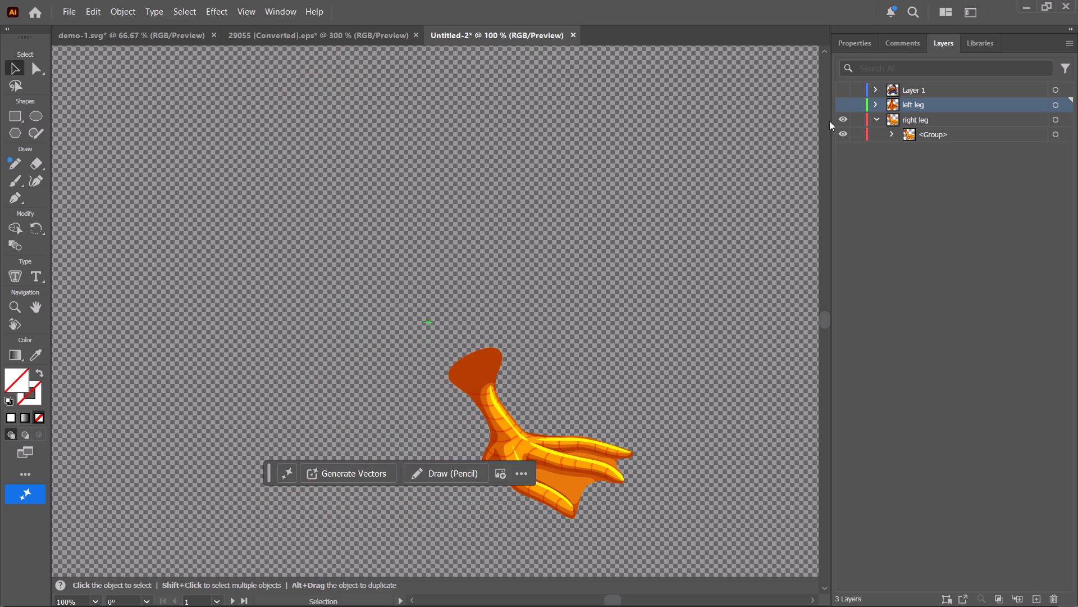
left_click(843, 87)
left_click(842, 116)
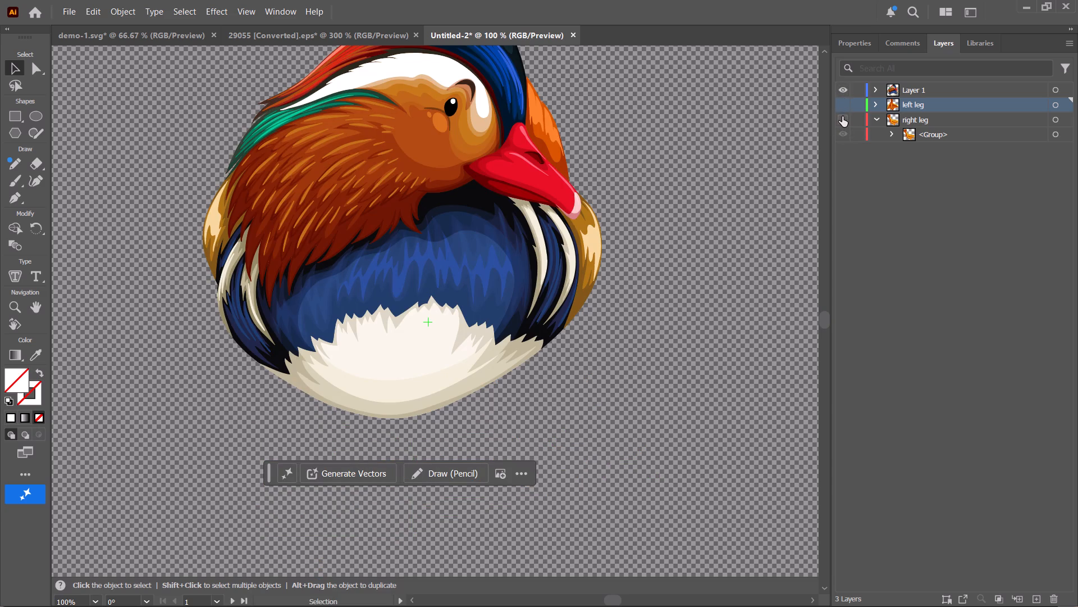
Inspect the beak and head artwork inside the duck's group in Layer 1 using isolation mode, and exit isolation mode when done.
left_click(526, 174)
left_click(681, 172)
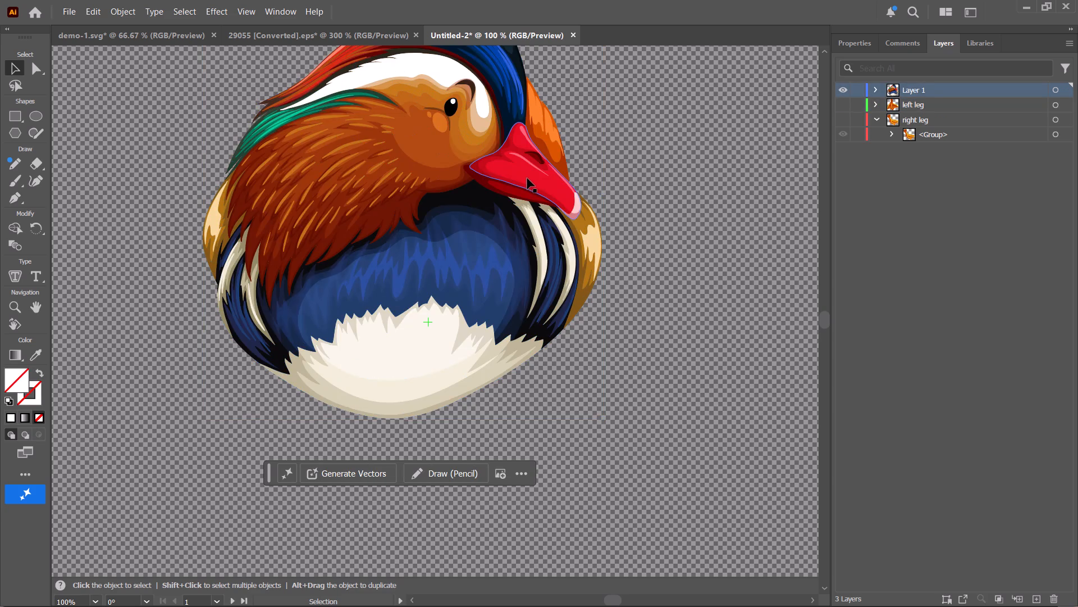
double_click(527, 178)
left_click(527, 178)
left_click(527, 178)
left_click(527, 176)
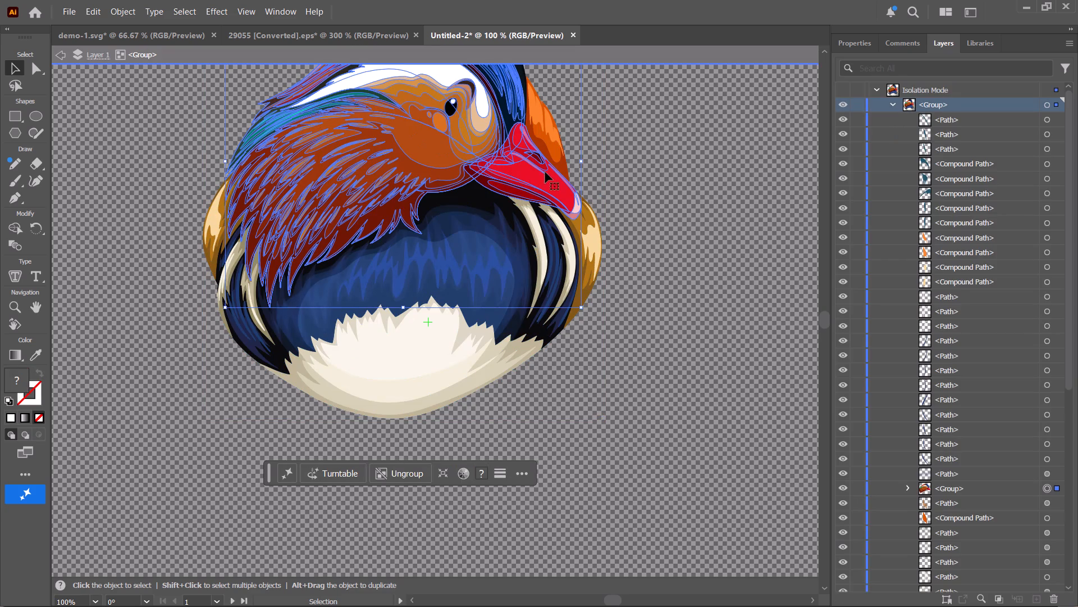
left_click(686, 172)
left_click(738, 156)
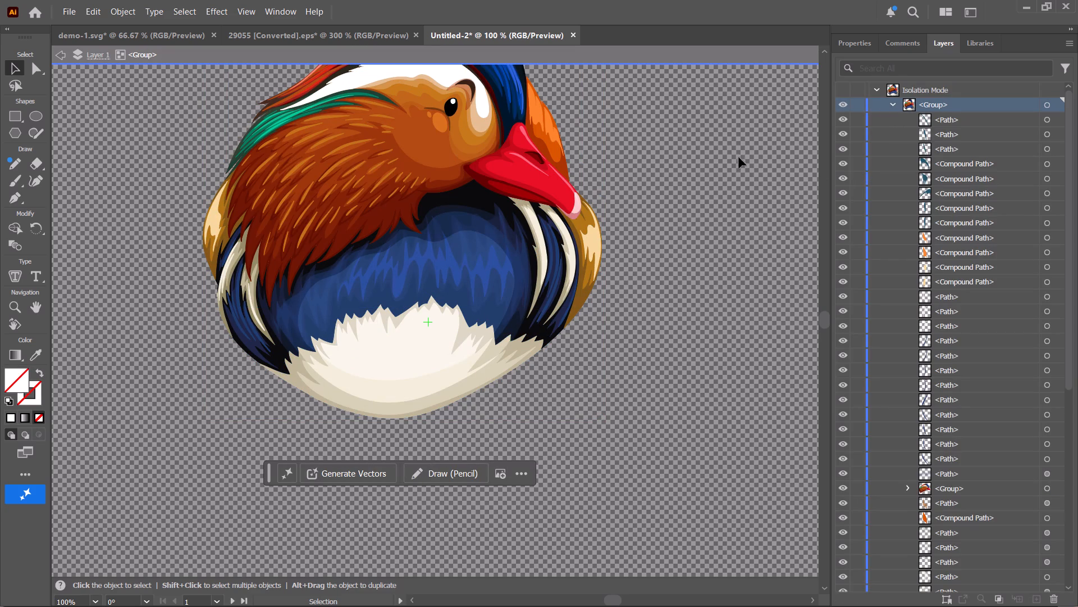
scroll(873, 139, "up", 2)
scroll(873, 139, "down", 3)
scroll(889, 110, "up", 3)
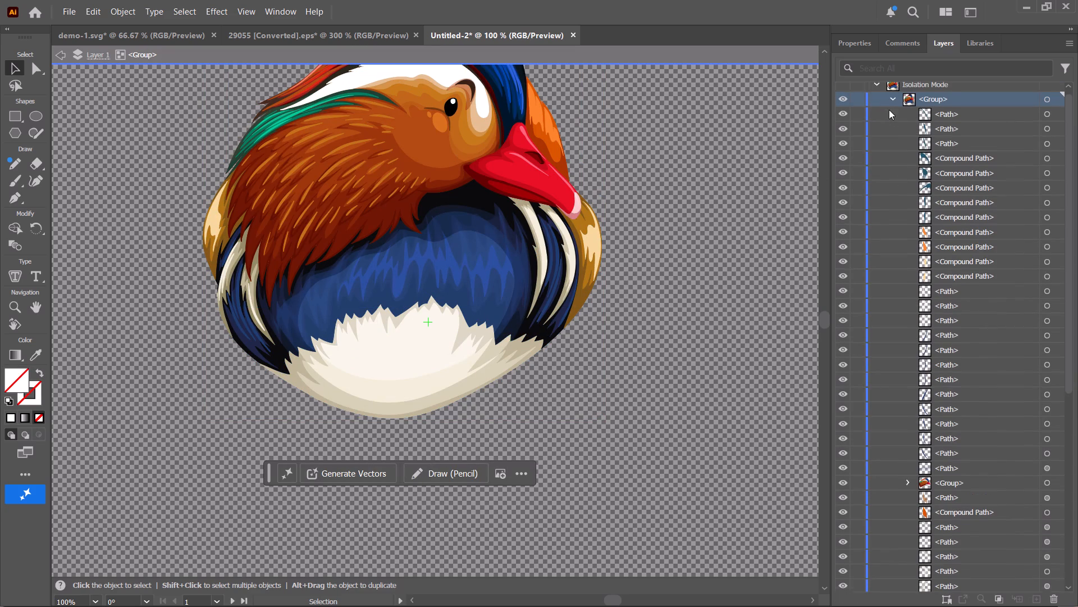
left_click(879, 88)
left_click(876, 89)
left_click(688, 162)
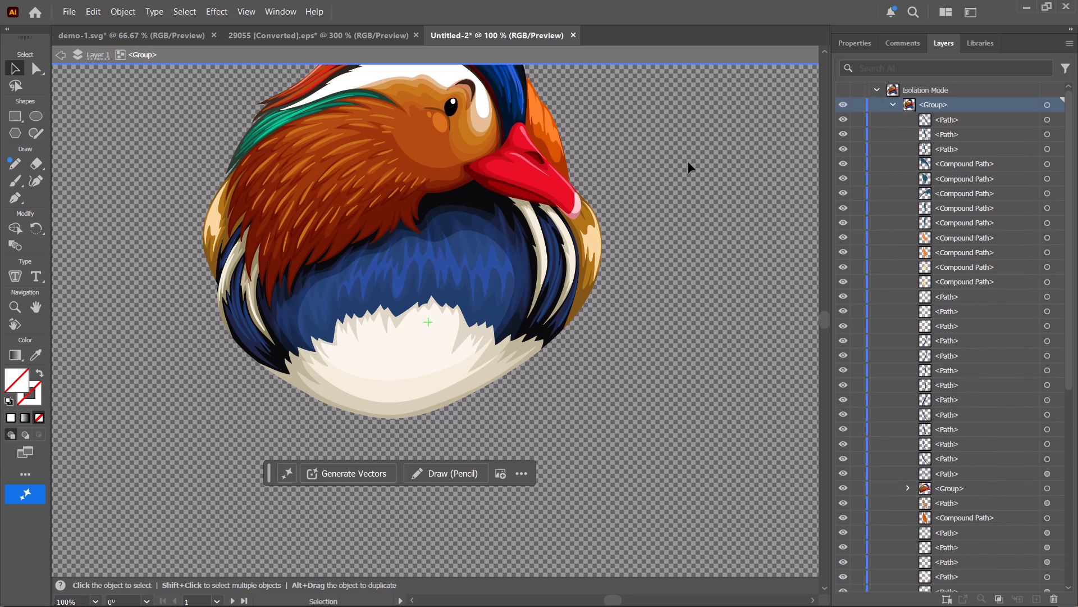
left_click(892, 105)
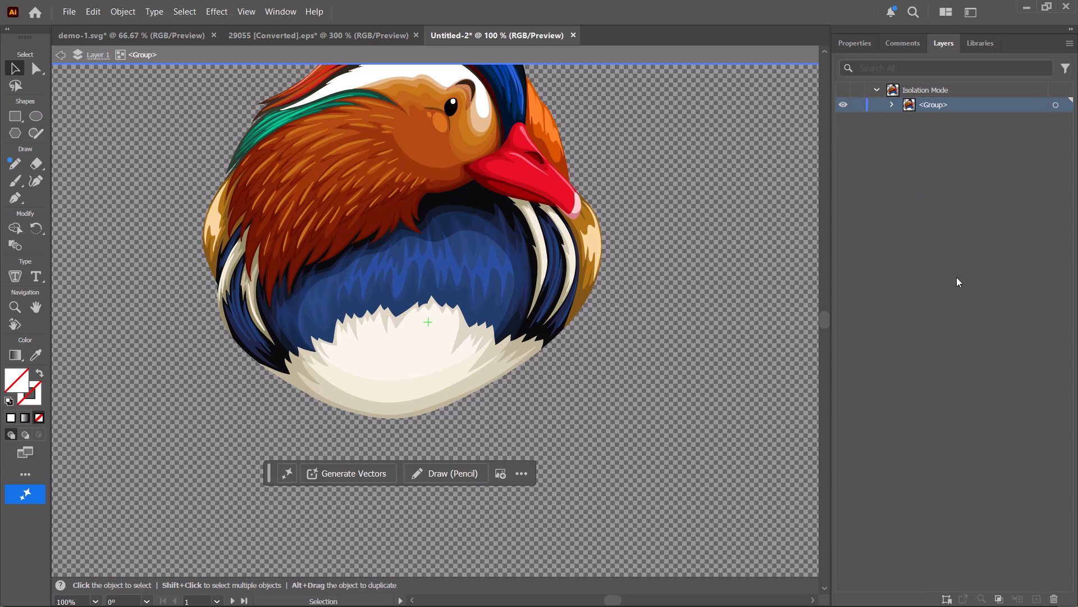
double_click(918, 184)
left_click(913, 44)
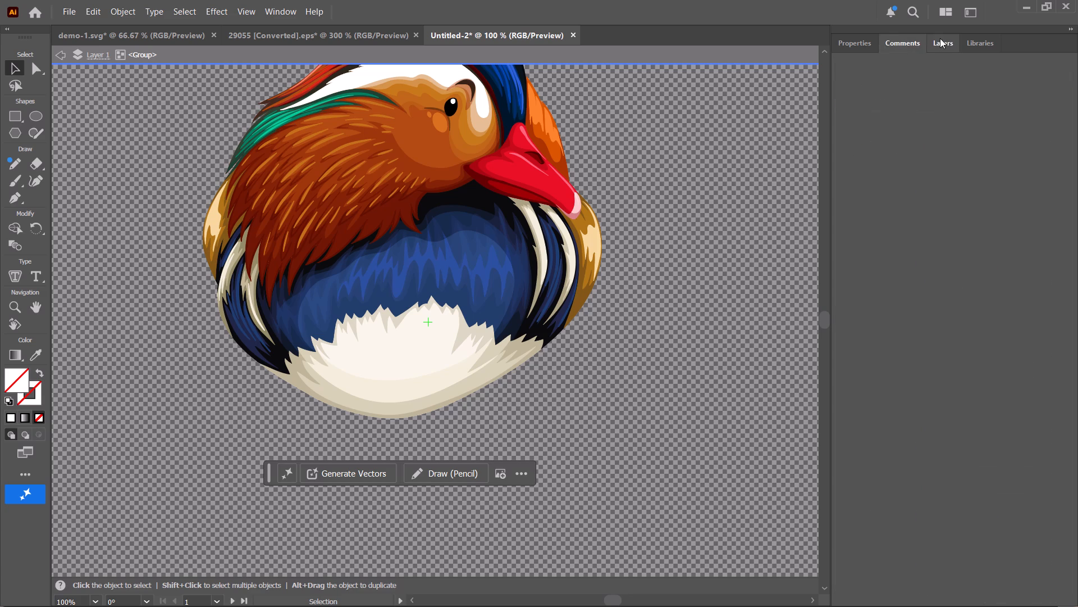
left_click(940, 38)
left_click(782, 288)
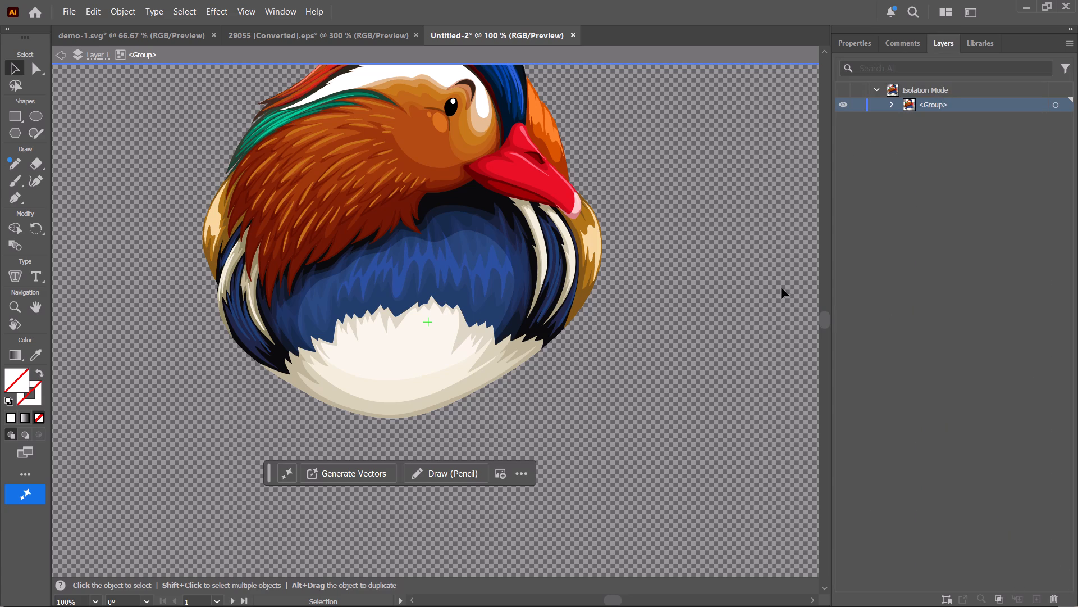
double_click(781, 288)
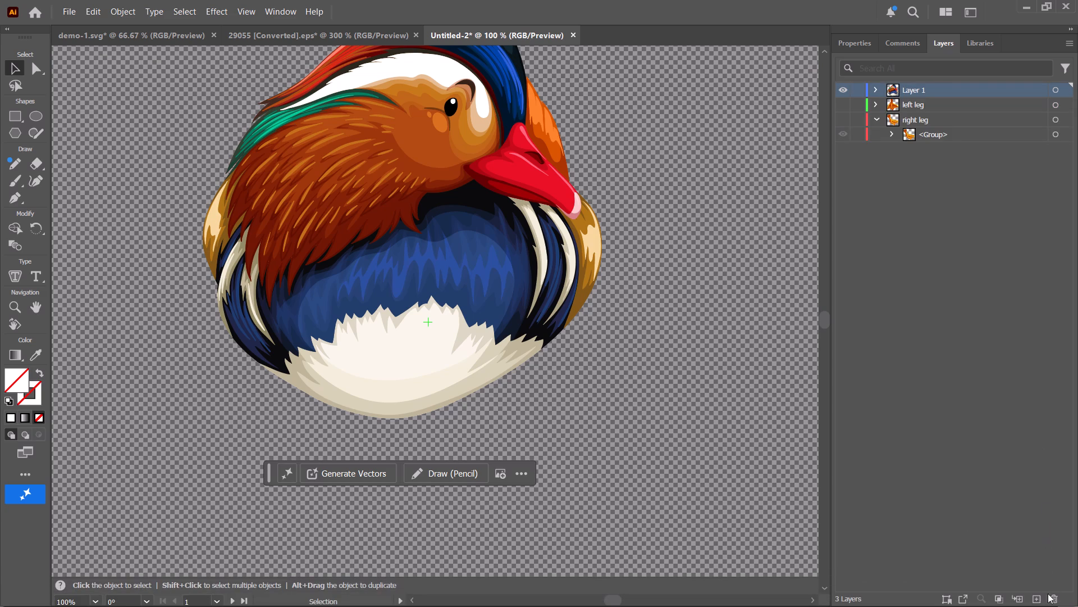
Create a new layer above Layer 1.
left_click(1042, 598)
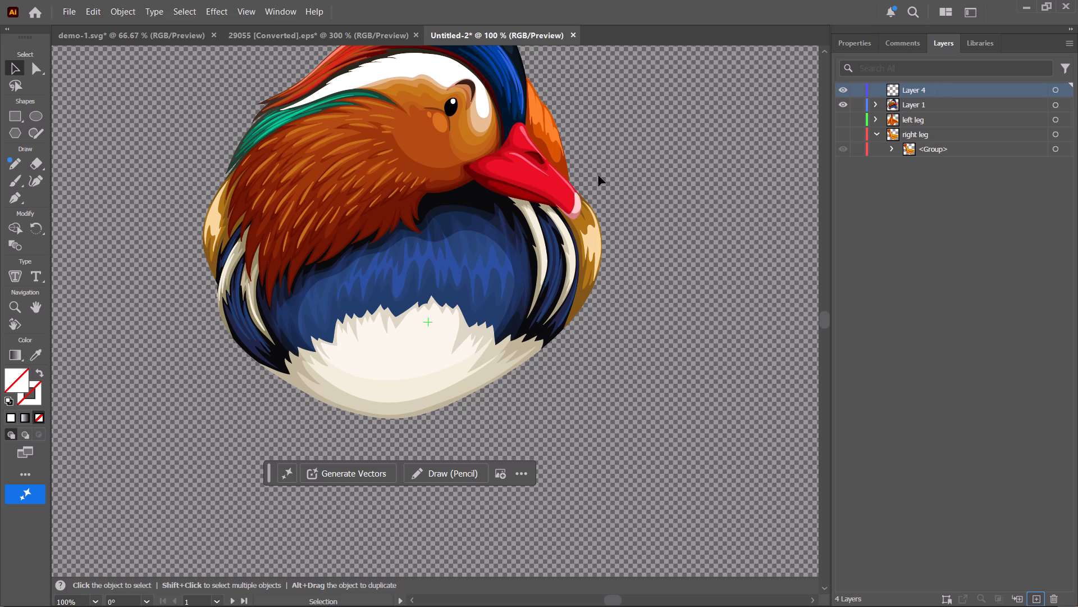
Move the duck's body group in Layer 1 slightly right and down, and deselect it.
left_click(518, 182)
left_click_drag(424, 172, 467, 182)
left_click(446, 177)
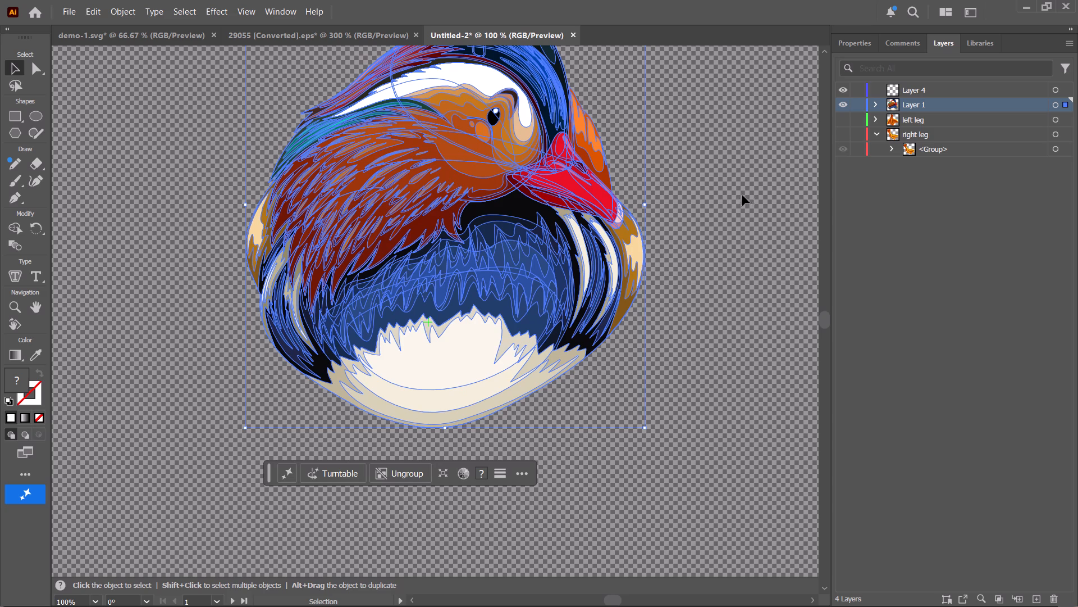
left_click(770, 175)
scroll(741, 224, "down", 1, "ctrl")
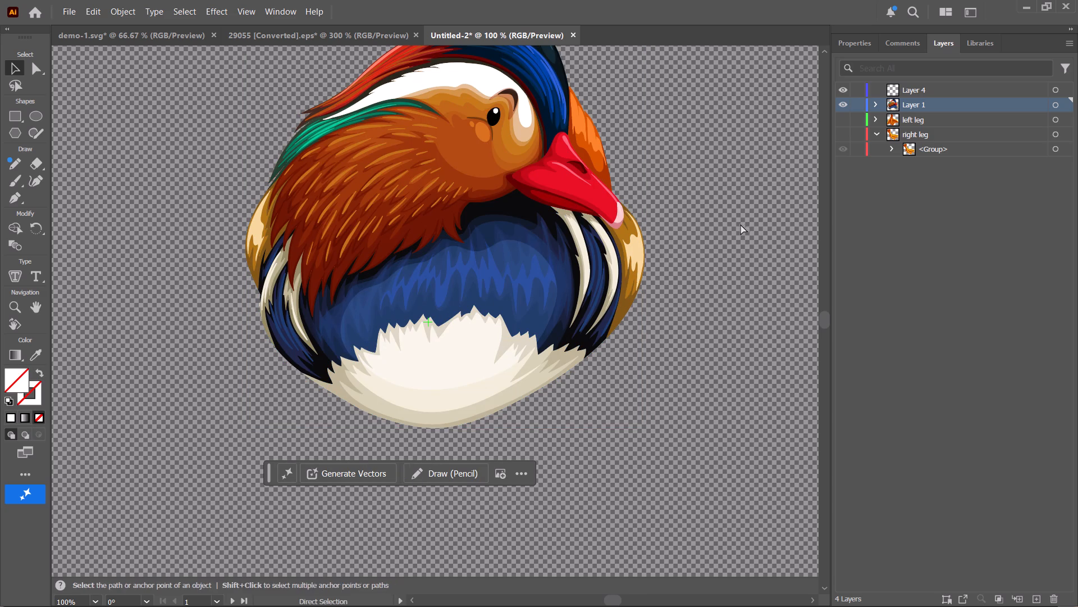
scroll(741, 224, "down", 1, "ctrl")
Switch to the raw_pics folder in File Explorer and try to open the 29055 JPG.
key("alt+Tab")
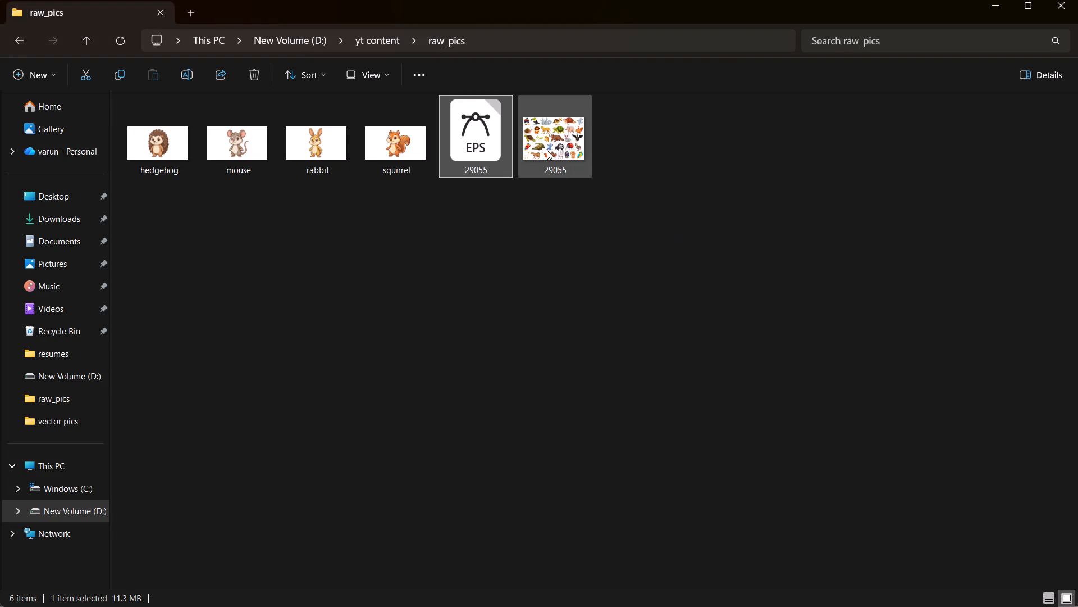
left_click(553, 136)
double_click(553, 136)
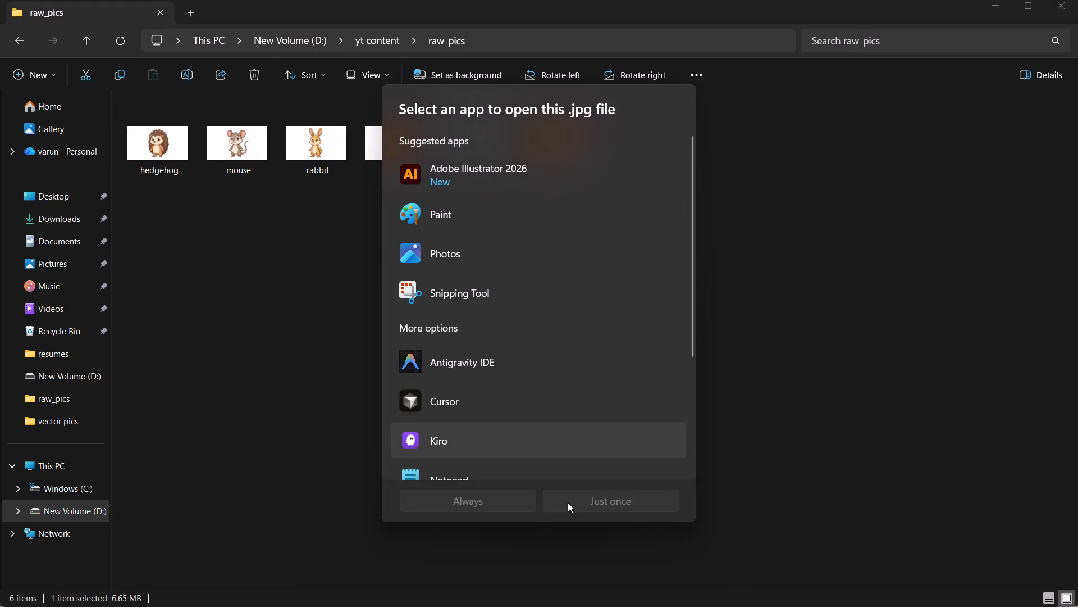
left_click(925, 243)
Open the 29055 EPS from raw_pics in Illustrator and look over its animal illustrations, ending with the whole artboard in view.
double_click(479, 136)
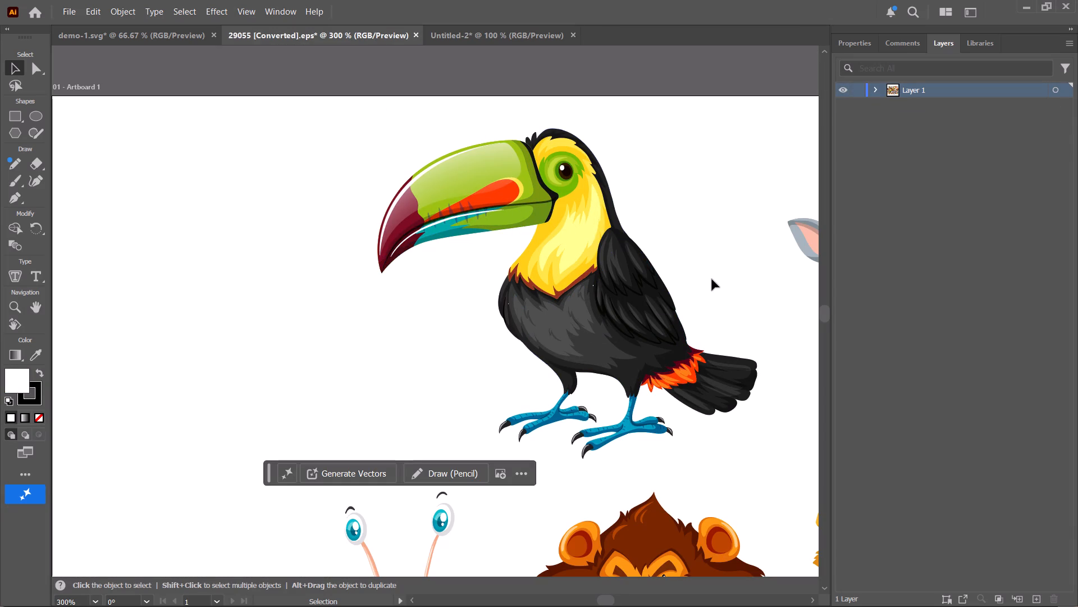
scroll(711, 300, "down", 12)
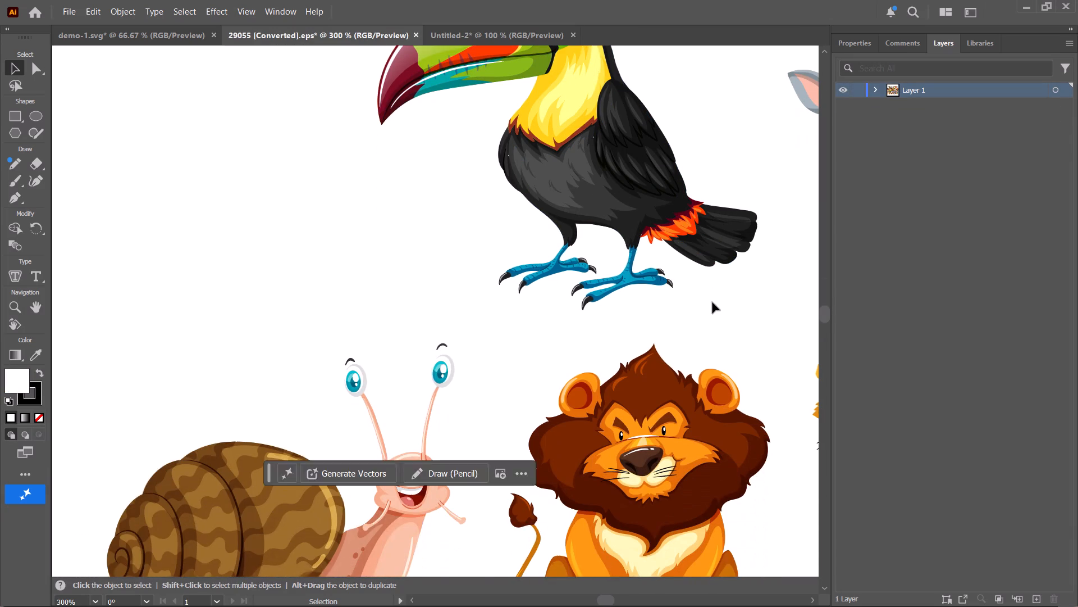
scroll(712, 302, "down", 8)
scroll(705, 321, "down", 4, "ctrl")
scroll(703, 330, "down", 20, "ctrl")
scroll(703, 330, "down", 3, "ctrl")
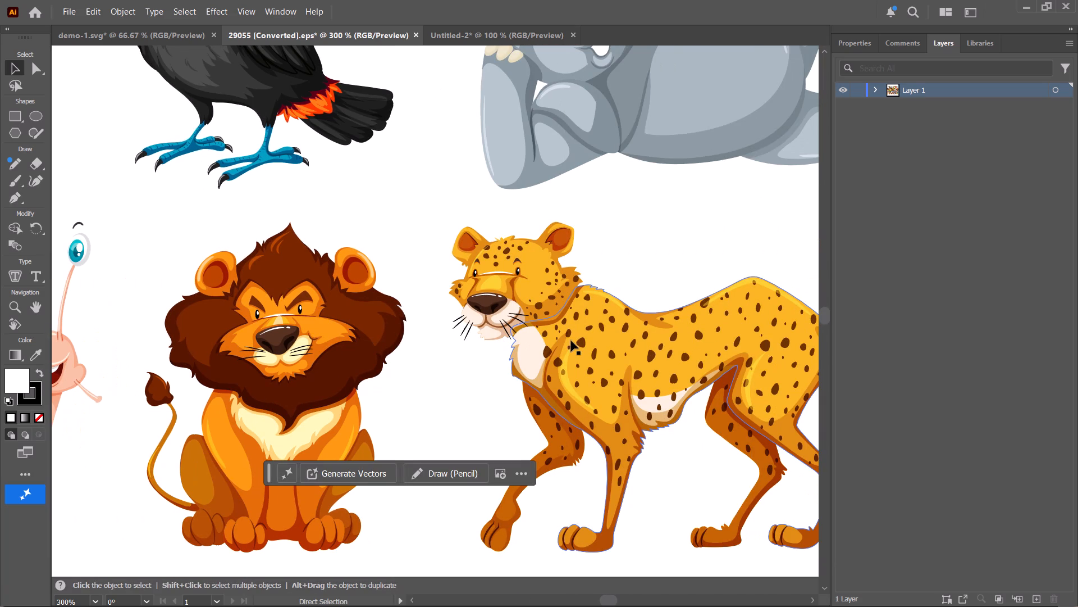
key("ctrl+minus")
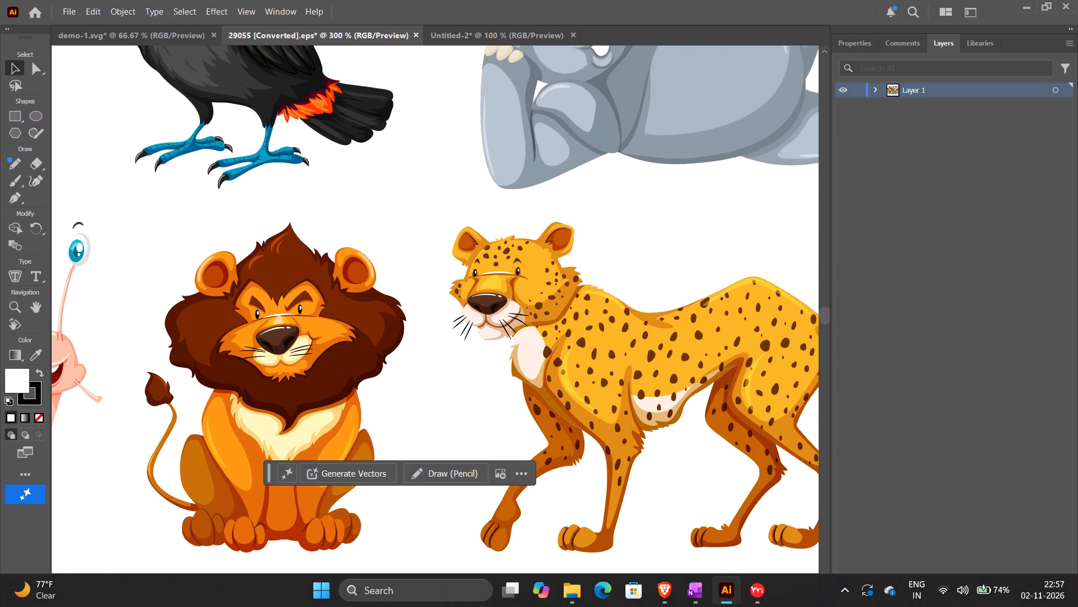
key("ctrl+minus")
key("ctrl+minus")
key("ctrl+minus")
key("ctrl+minus")
key("ctrl+minus")
key("ctrl+minus")
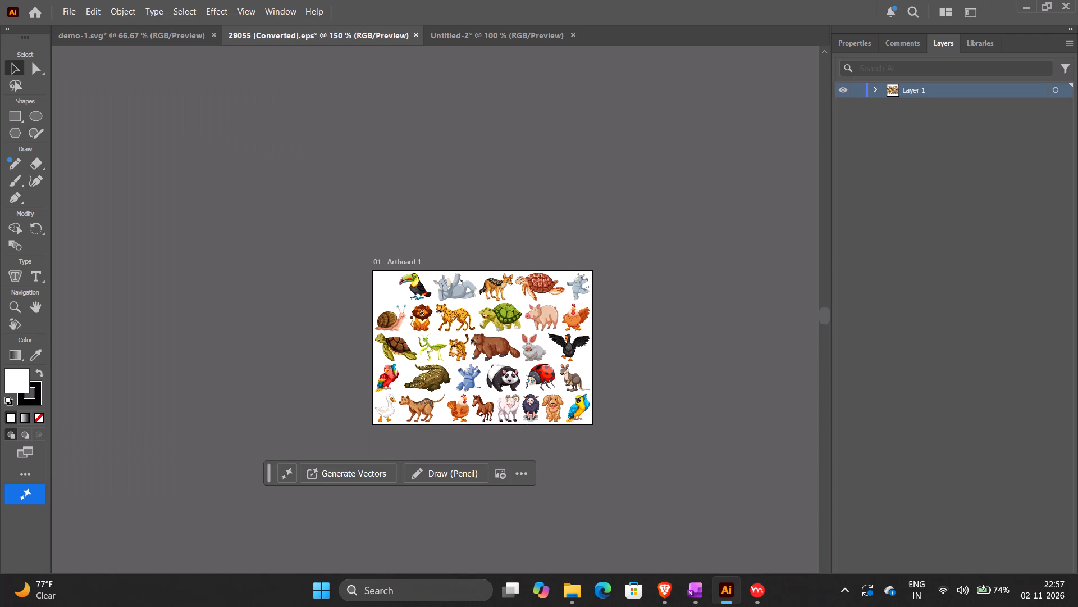
key("alt+Tab")
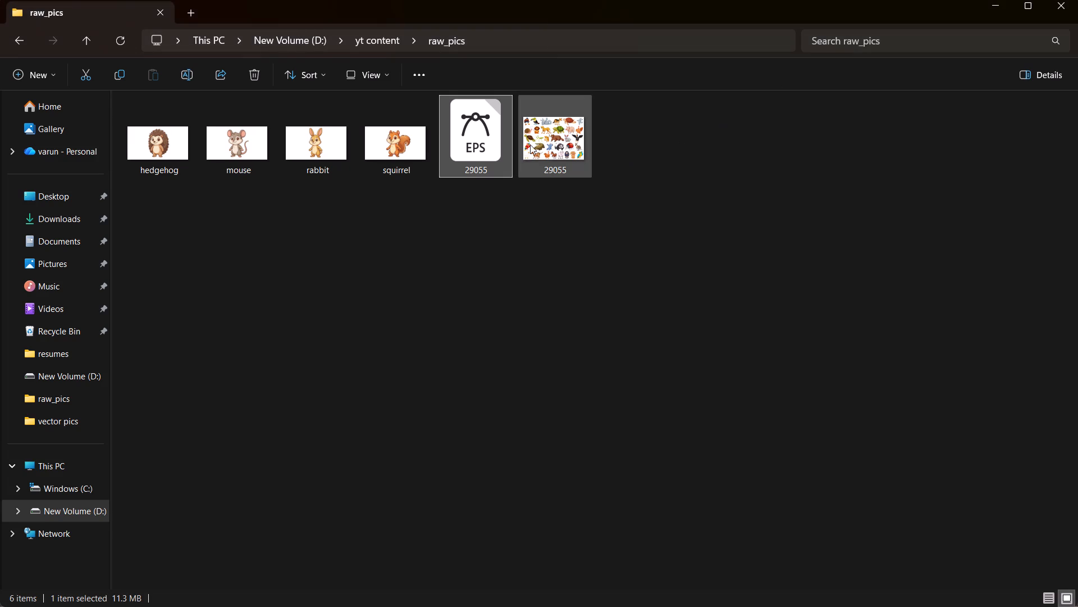
right_click(546, 147)
left_click(611, 19)
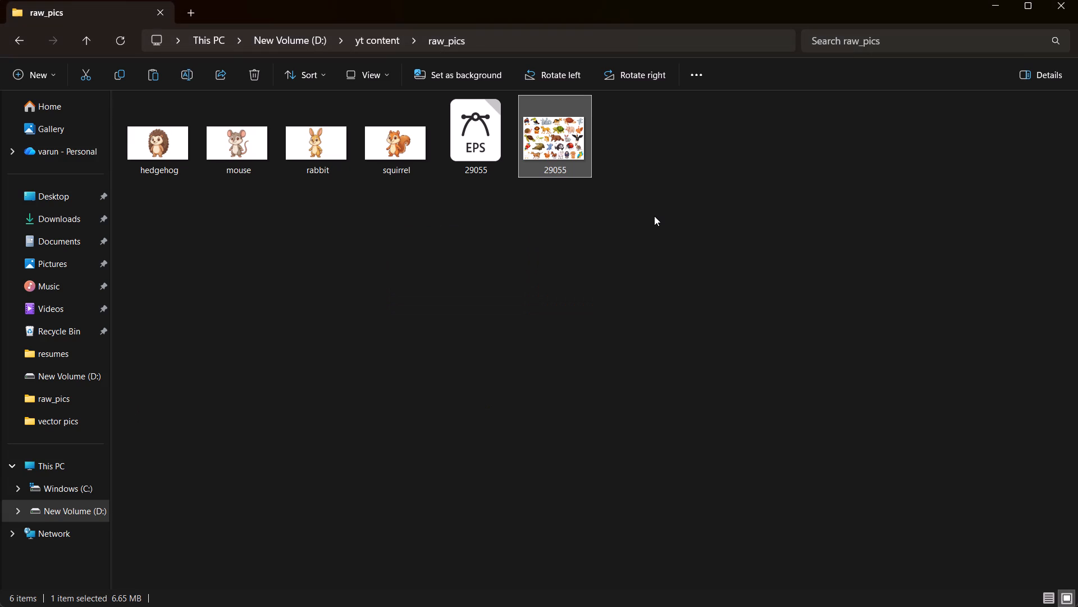
key("alt+Tab")
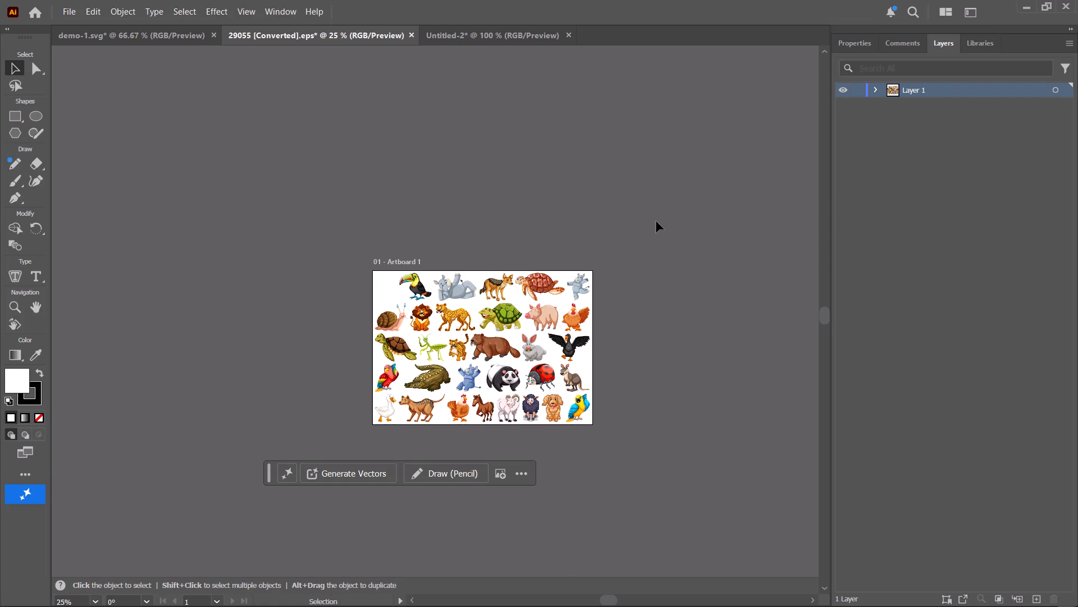
left_click(487, 31)
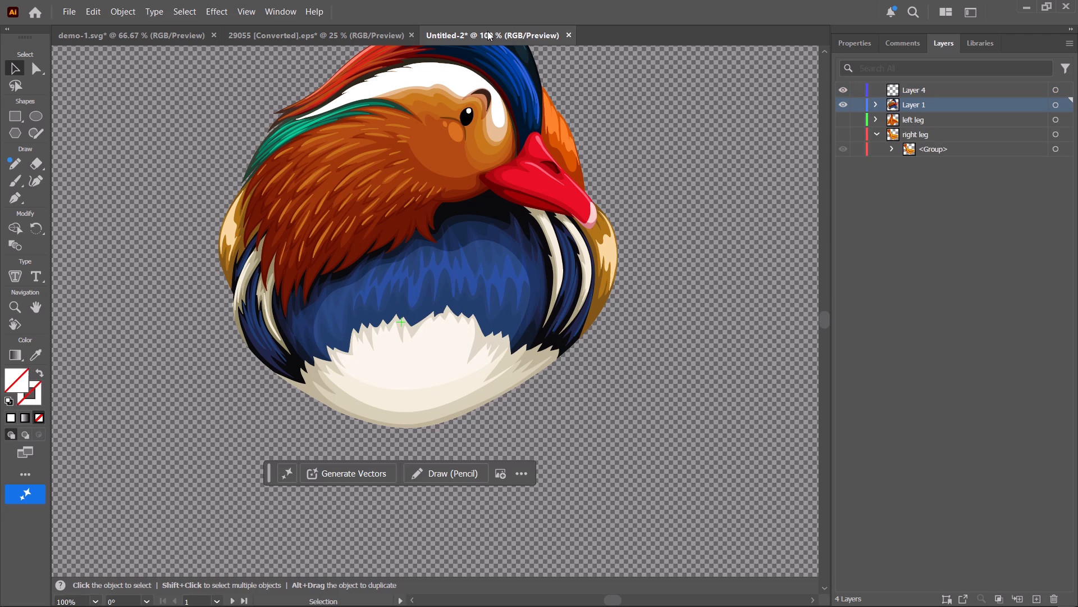
left_click(935, 211)
left_click(638, 215)
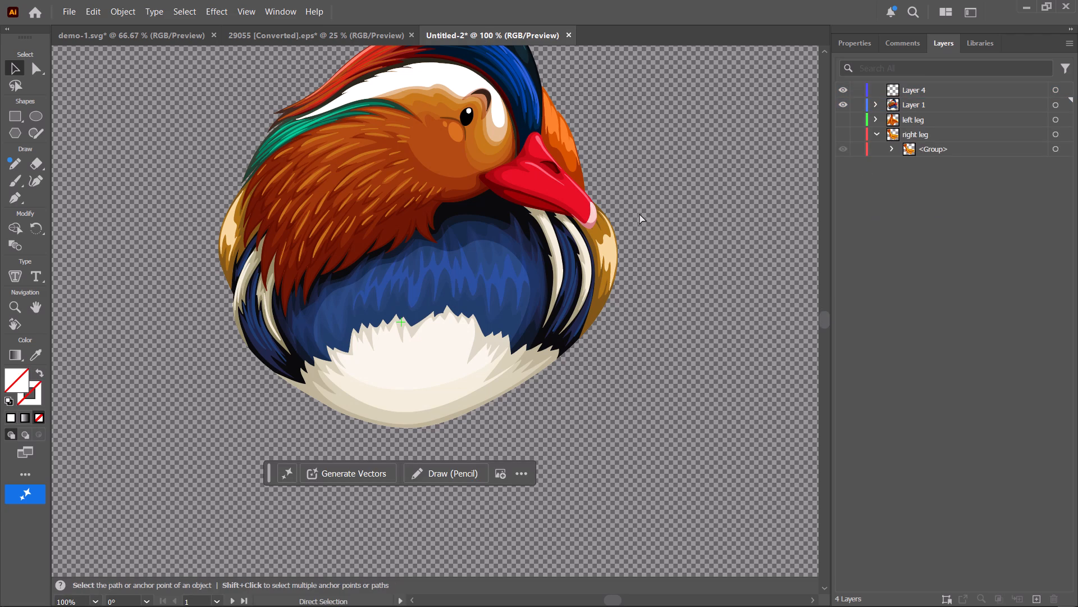
Undo the layer separation and leg moves until the whole duck is back on Layer 1, and leave the group isolation.
key("ctrl+z")
key("ctrl+z")
key("ctrl+z")
key("ctrl+z")
key("ctrl+z")
key("ctrl+z")
key("ctrl+z")
key("ctrl+z")
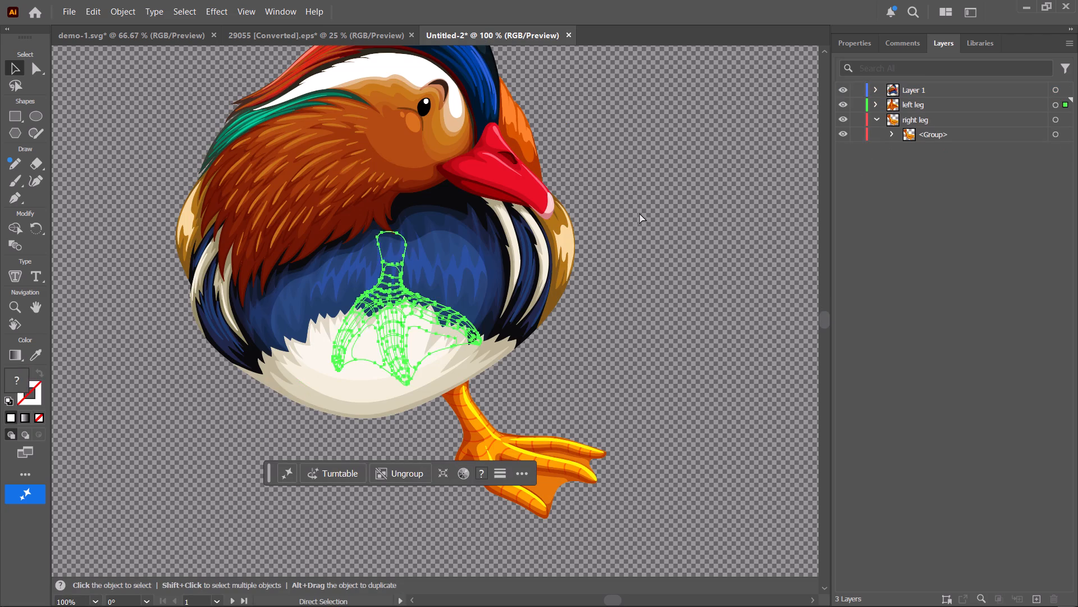
key("ctrl+z")
key("ctrl+z")
key("ctrl+z")
key("ctrl+z")
key("ctrl+z")
key("ctrl+z")
key("ctrl+z")
key("ctrl+z")
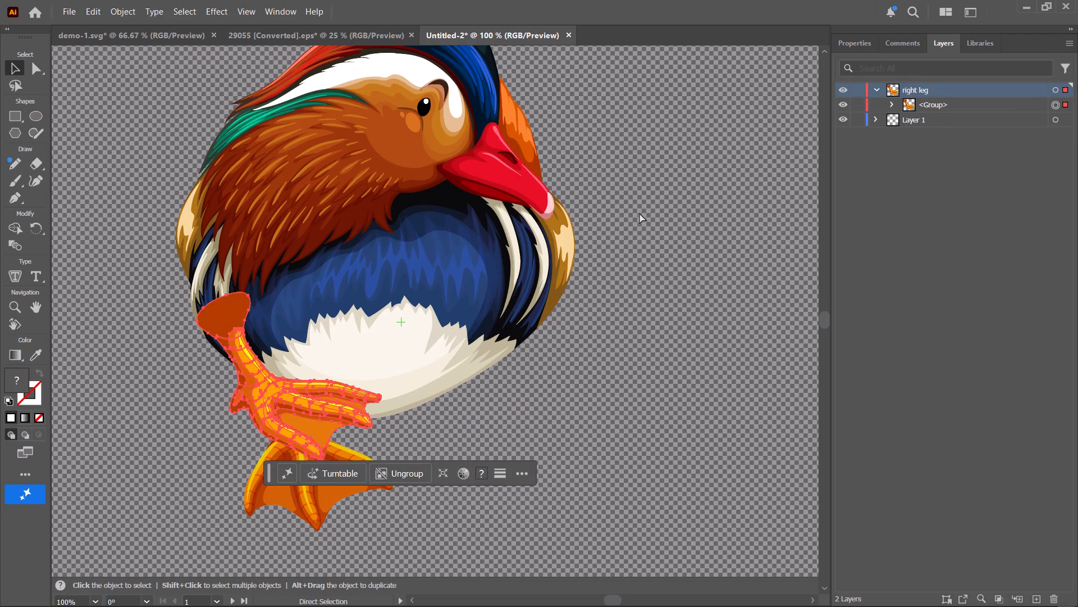
key("ctrl+z")
key("ctrl+z")
key("ctrl+z")
key("ctrl+z")
key("ctrl+z")
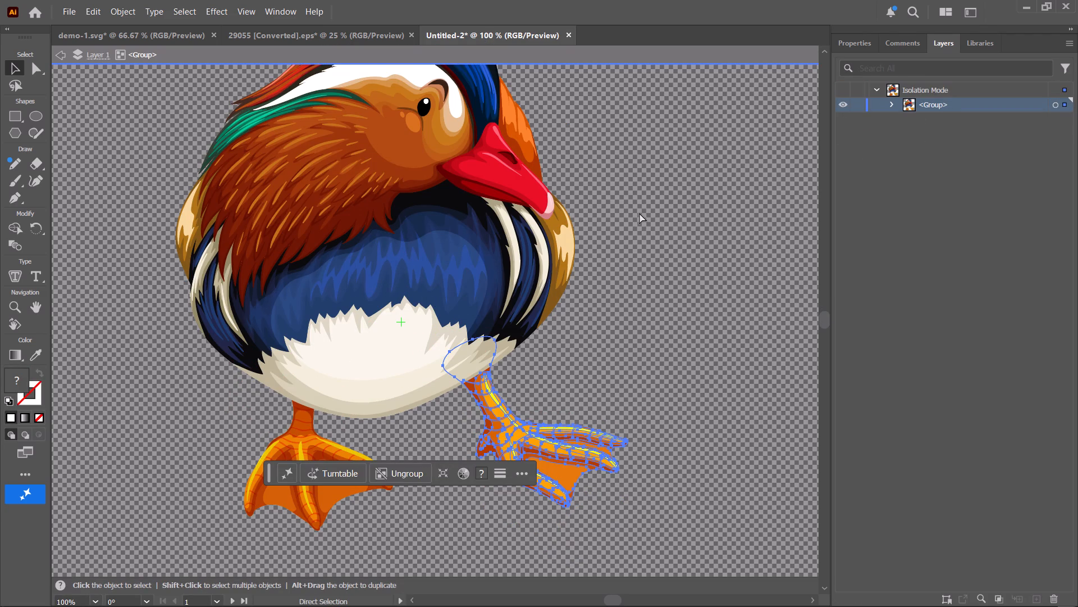
left_click(640, 213)
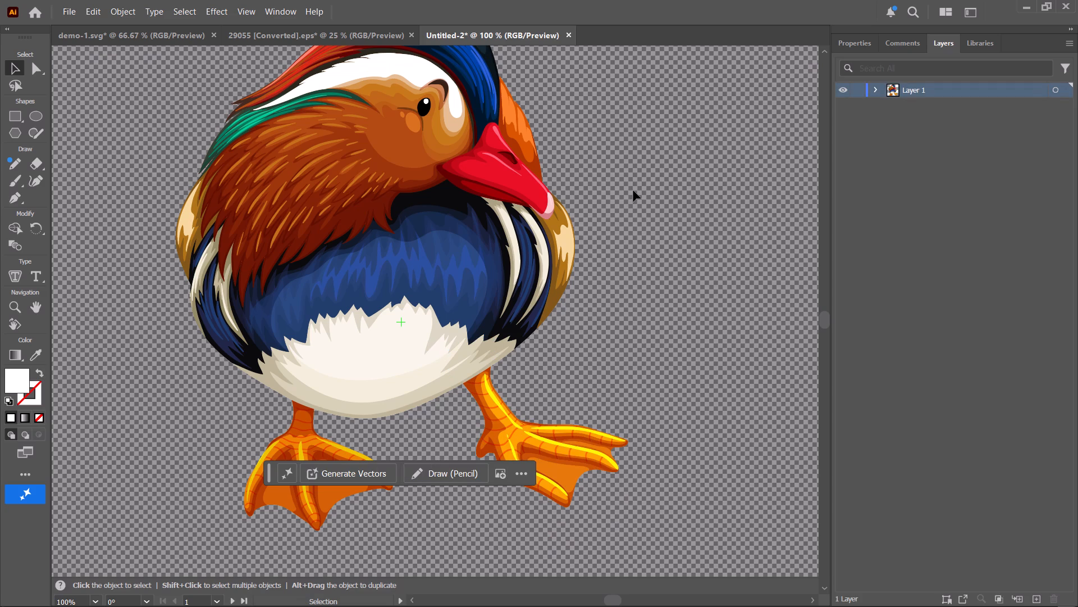
scroll(646, 191, "up", 3)
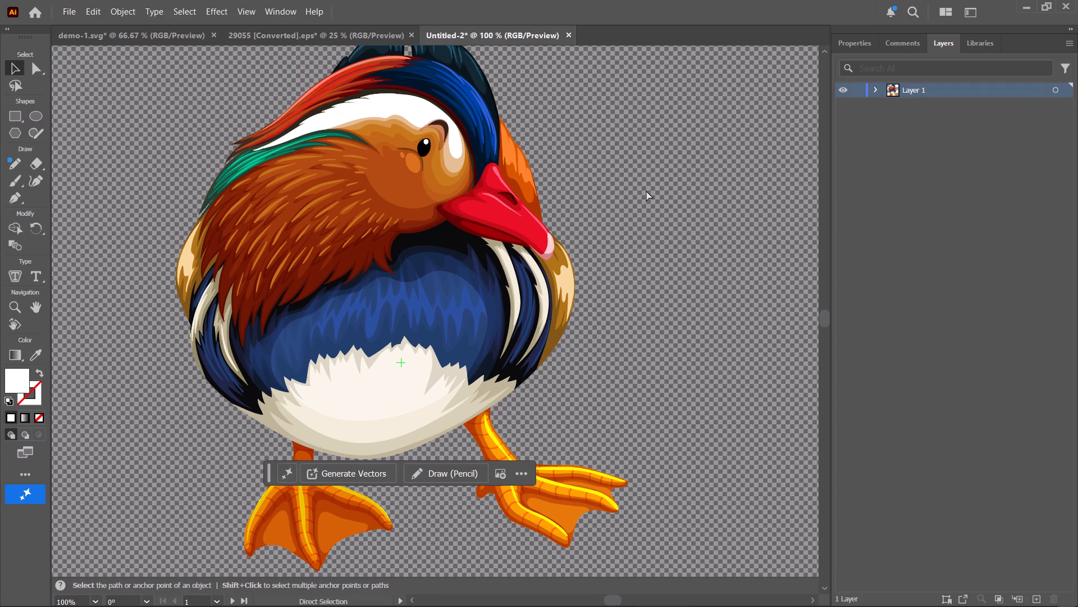
Save the document as an SVG file named duck in the yt content > vector pics folder, using the SVG 1.1 profile.
key("ctrl+s")
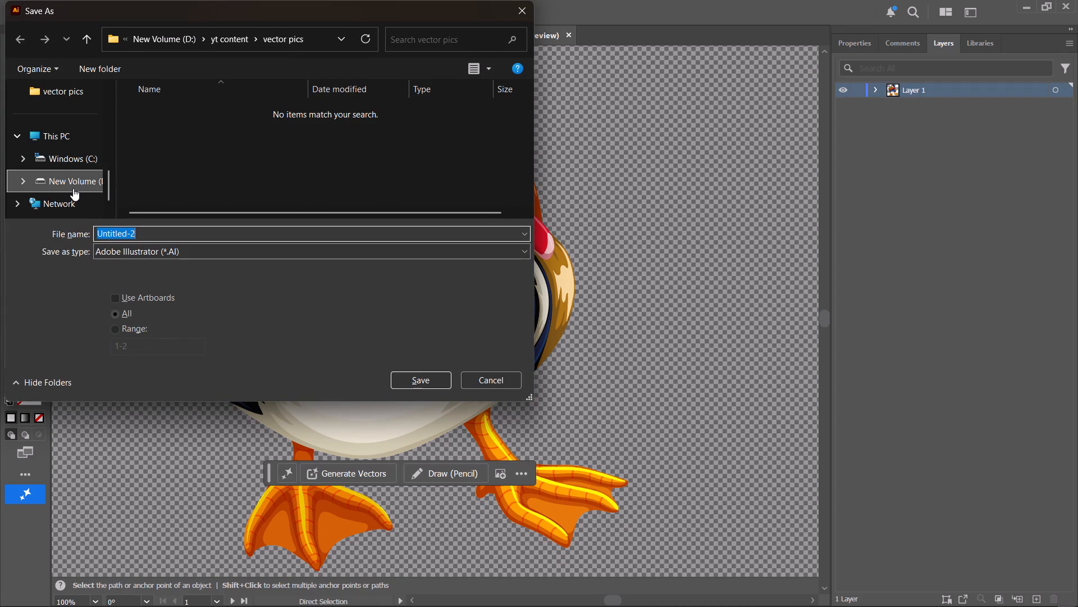
left_click(74, 185)
scroll(177, 164, "down", 7)
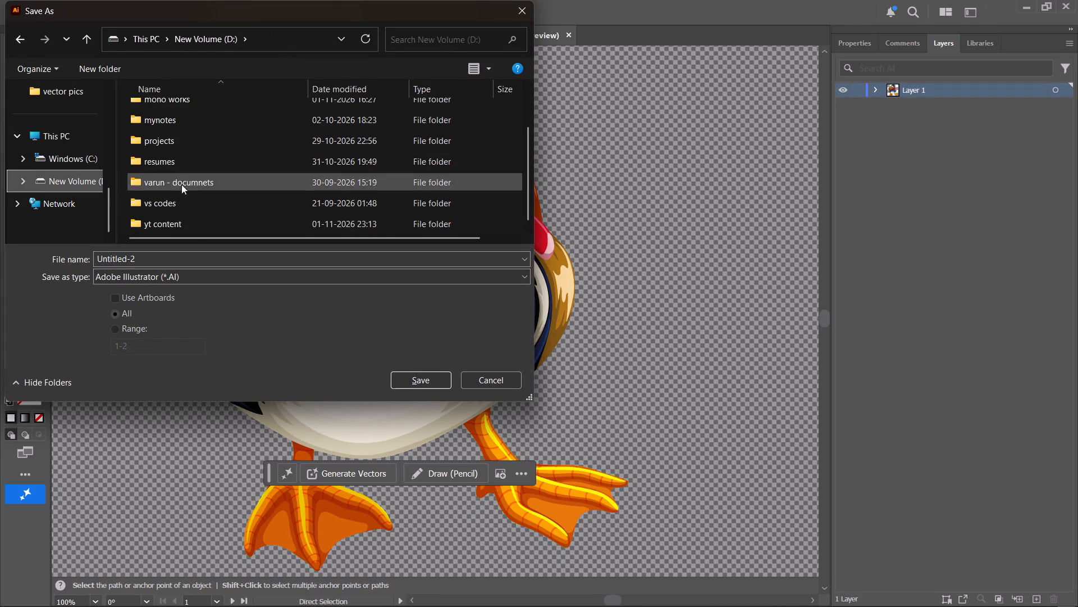
double_click(191, 229)
double_click(191, 134)
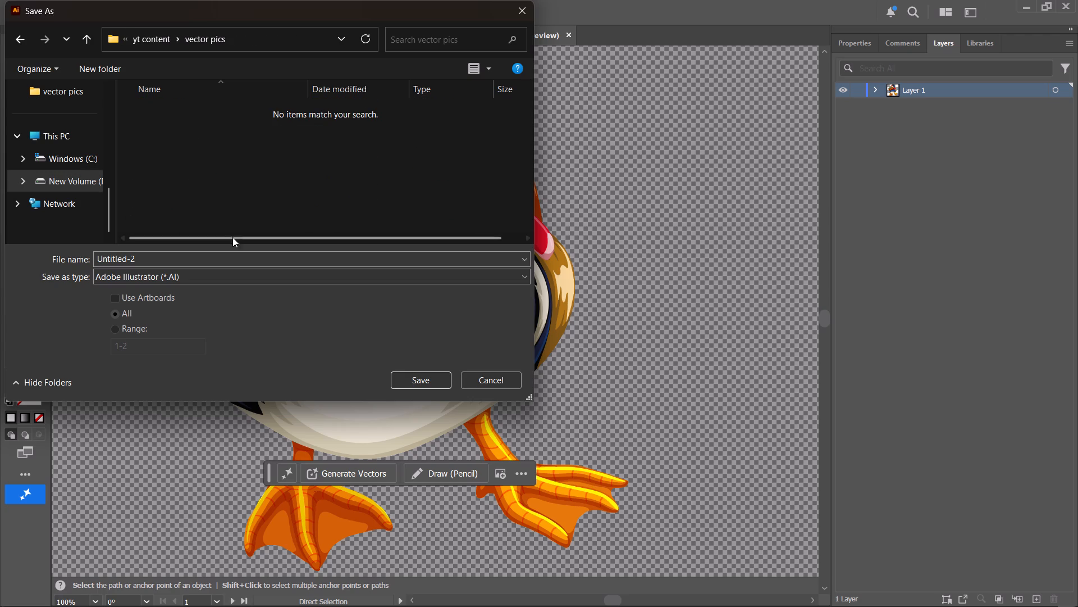
left_click(232, 265)
key("BackSpace")
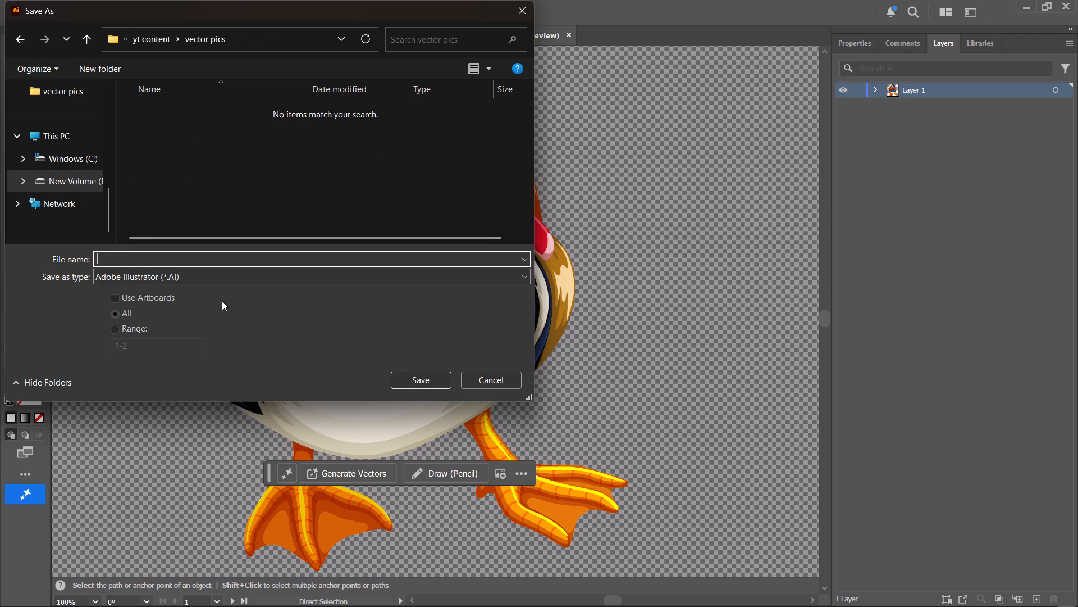
type("duck")
left_click(241, 277)
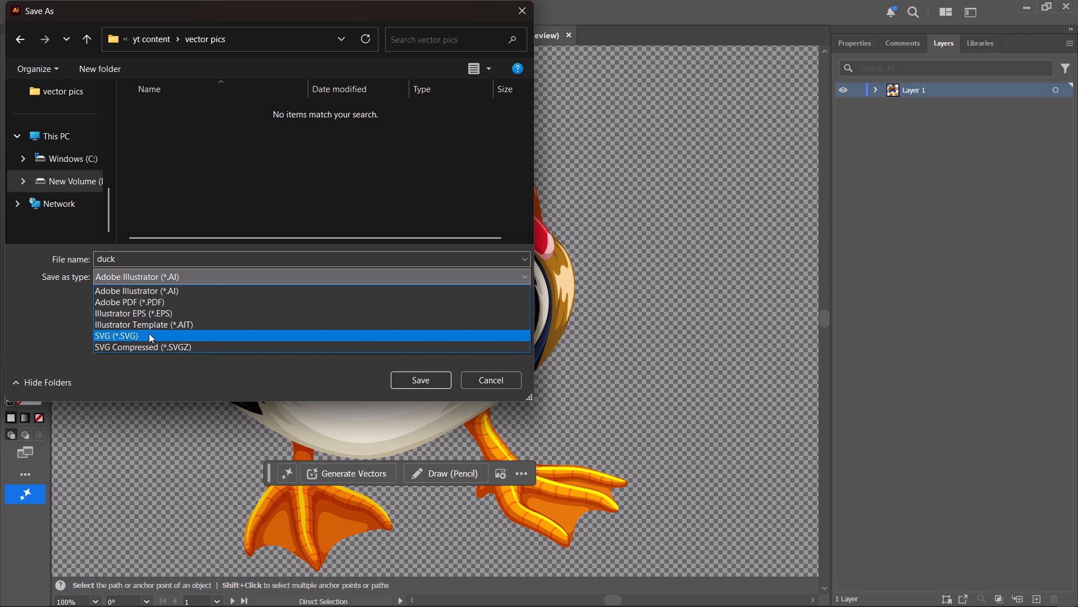
left_click(150, 337)
left_click(442, 379)
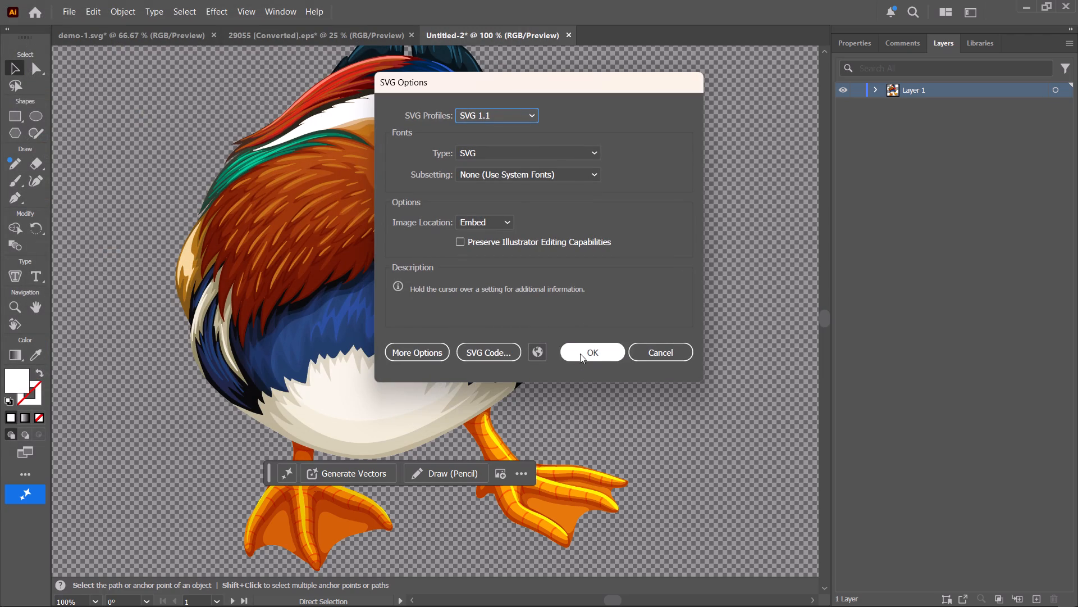
left_click(580, 354)
Switch to Moho and manipulate the hedgehog rig's bones at frame 8 of the Untitled 6 project.
left_click(438, 587)
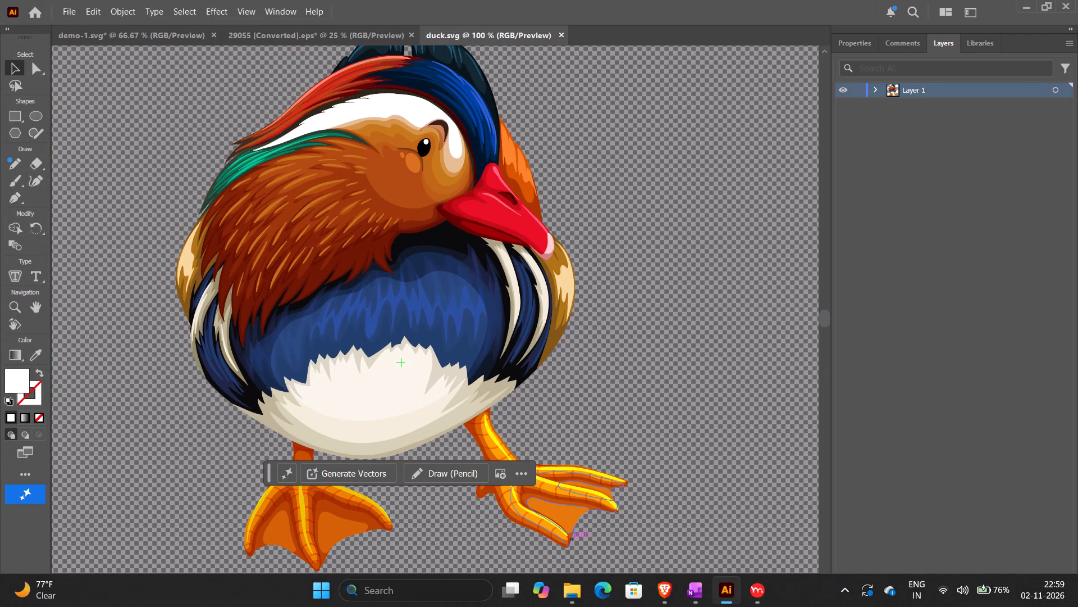
left_click(756, 588)
left_click(922, 527)
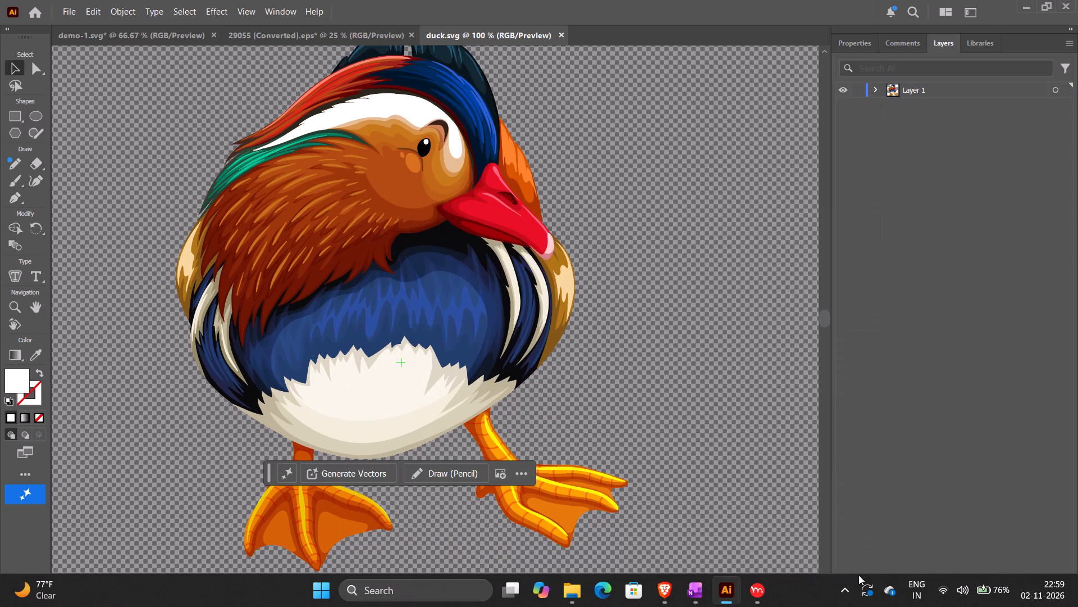
left_click(759, 606)
left_click(421, 264)
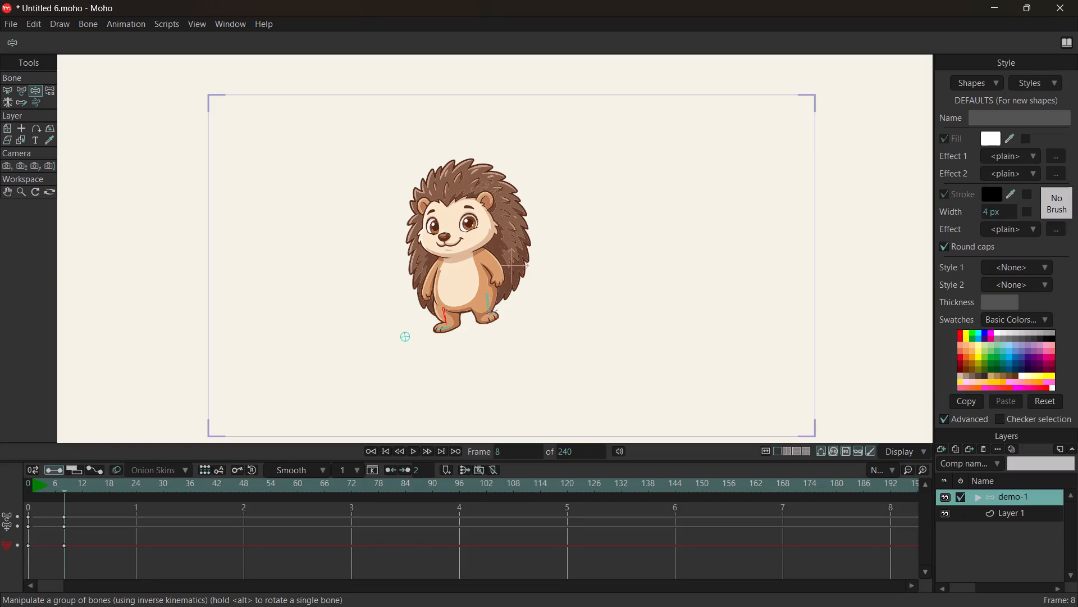
left_click_drag(590, 338, 709, 329)
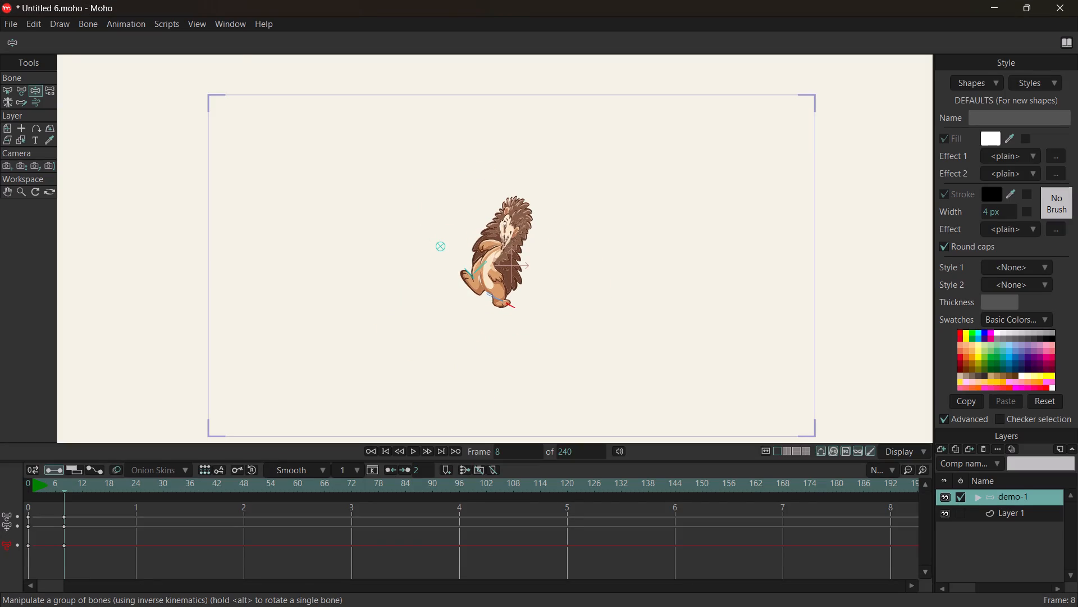
Create a new empty Moho project and make it the active document.
left_click(20, 28)
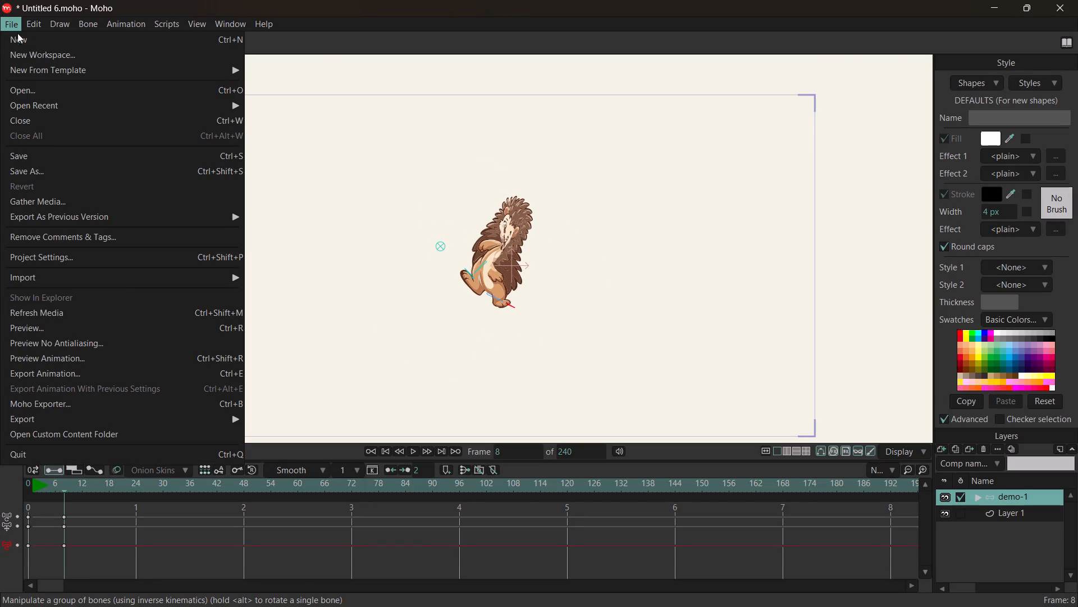
left_click(18, 33)
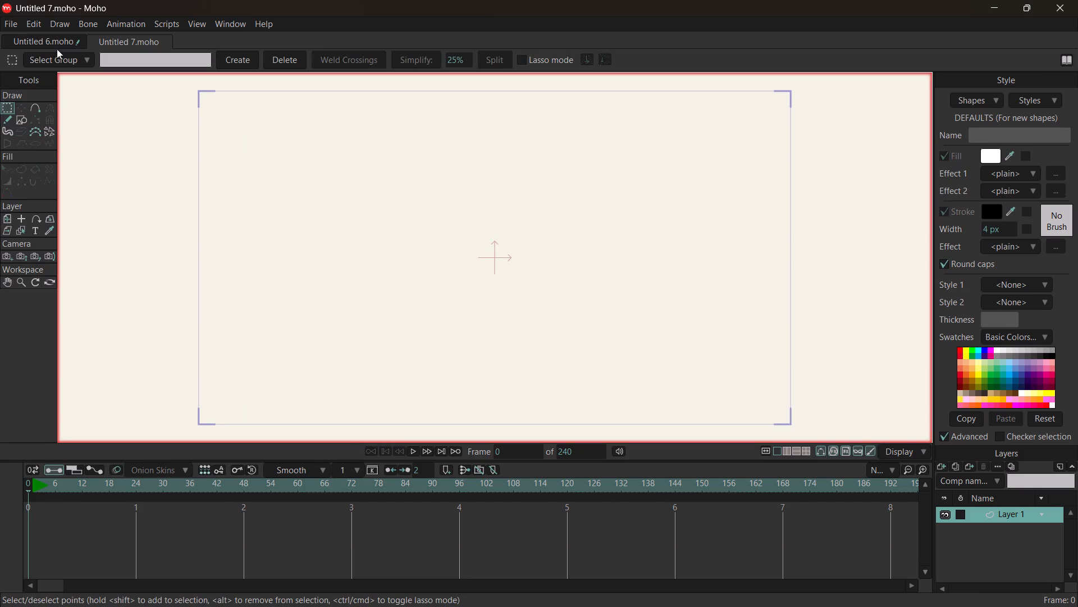
left_click(6, 38)
left_click(8, 38)
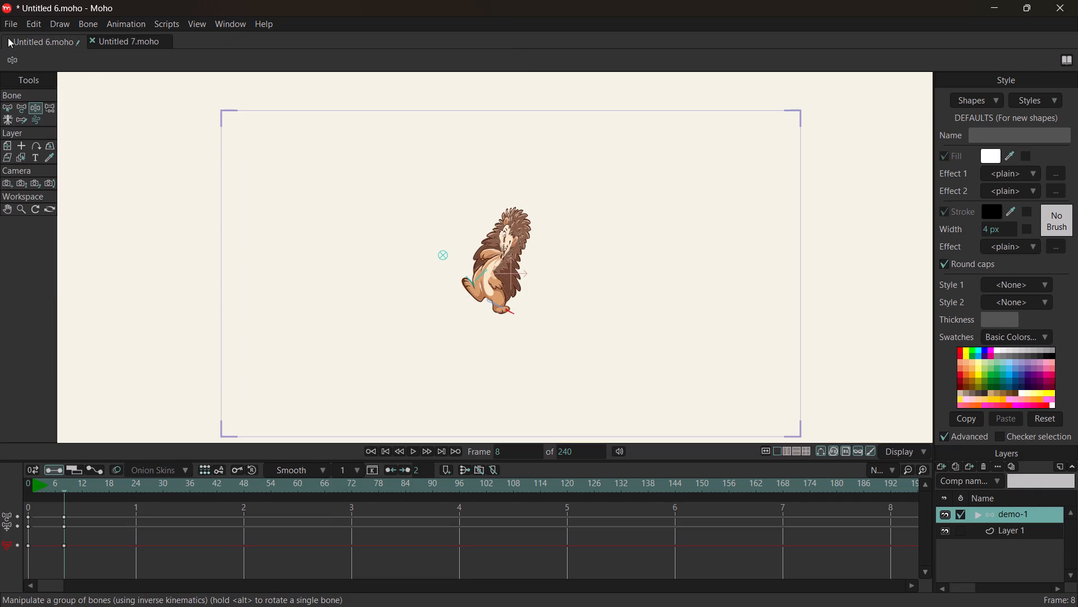
triple_click(7, 38)
left_click(437, 198)
left_click(130, 45)
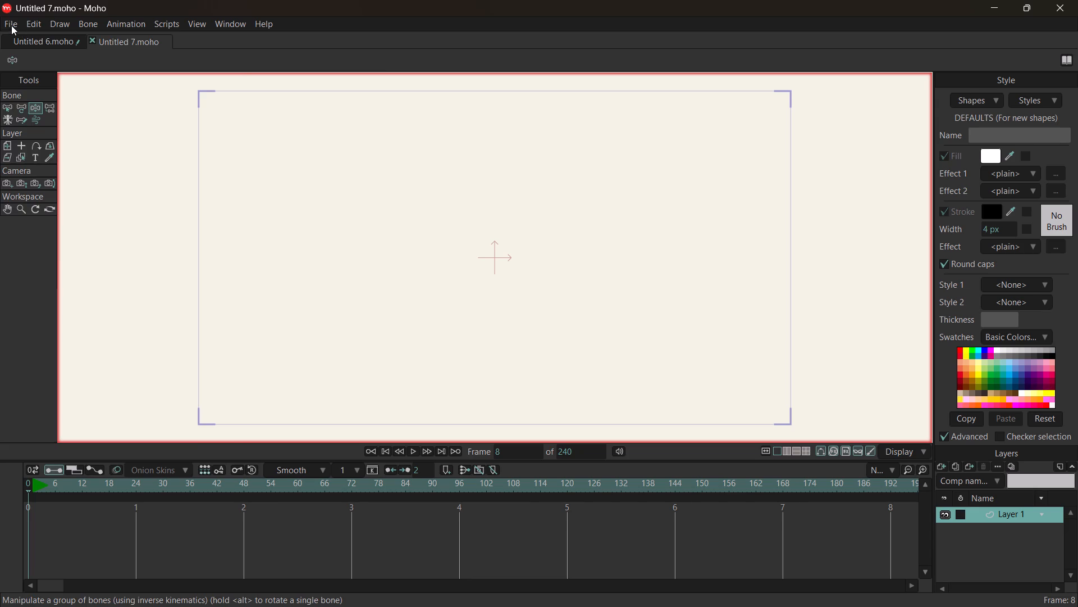
Import duck.svg from the vector pics folder into the new project, centered and scaled with the Fit to 50% option.
left_click(11, 25)
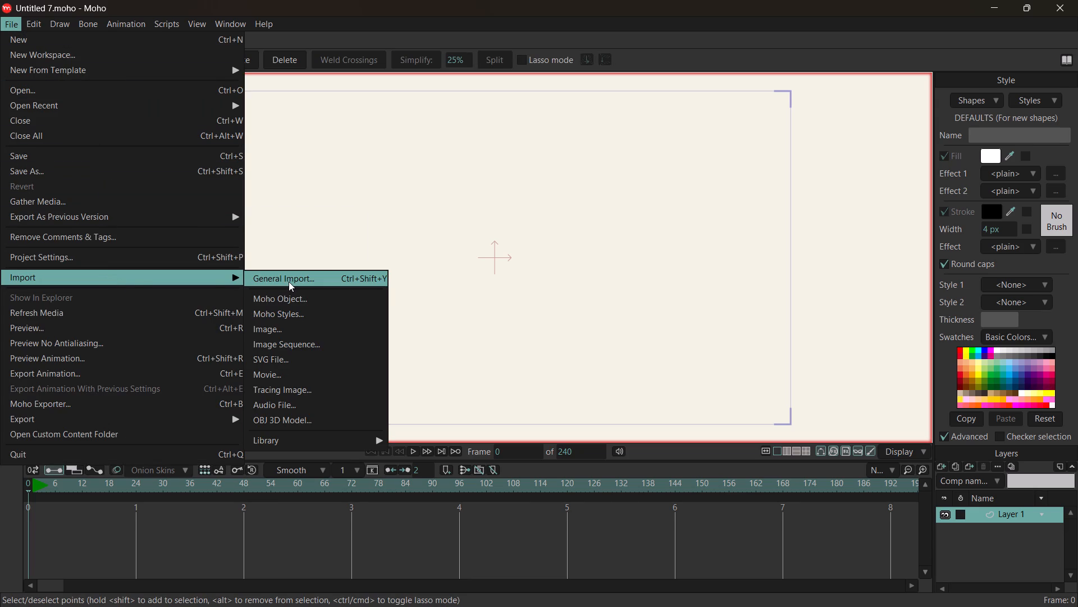
left_click(289, 282)
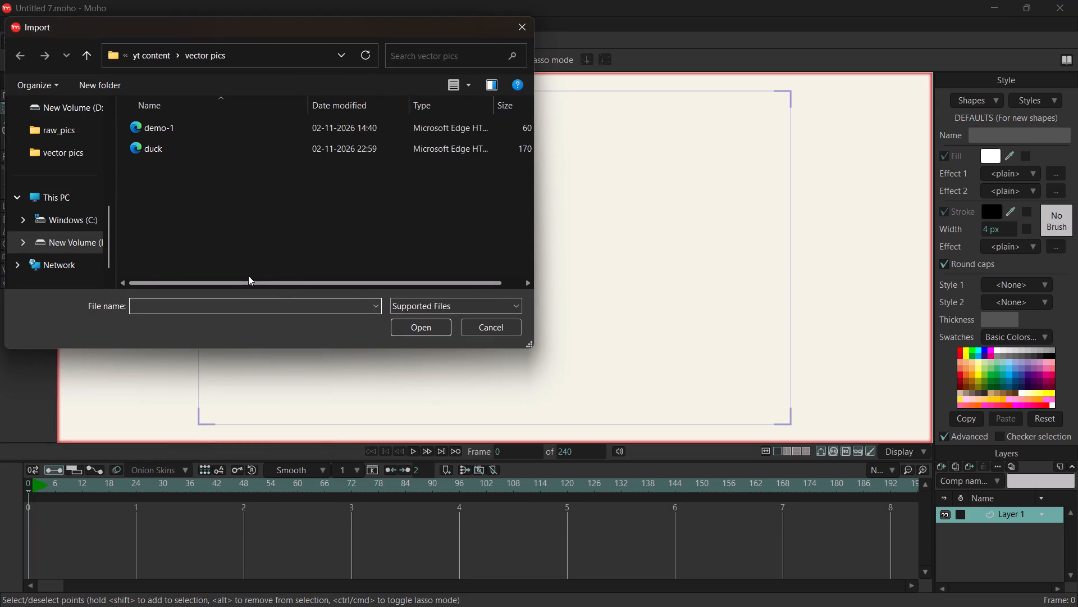
left_click(186, 145)
left_click(437, 332)
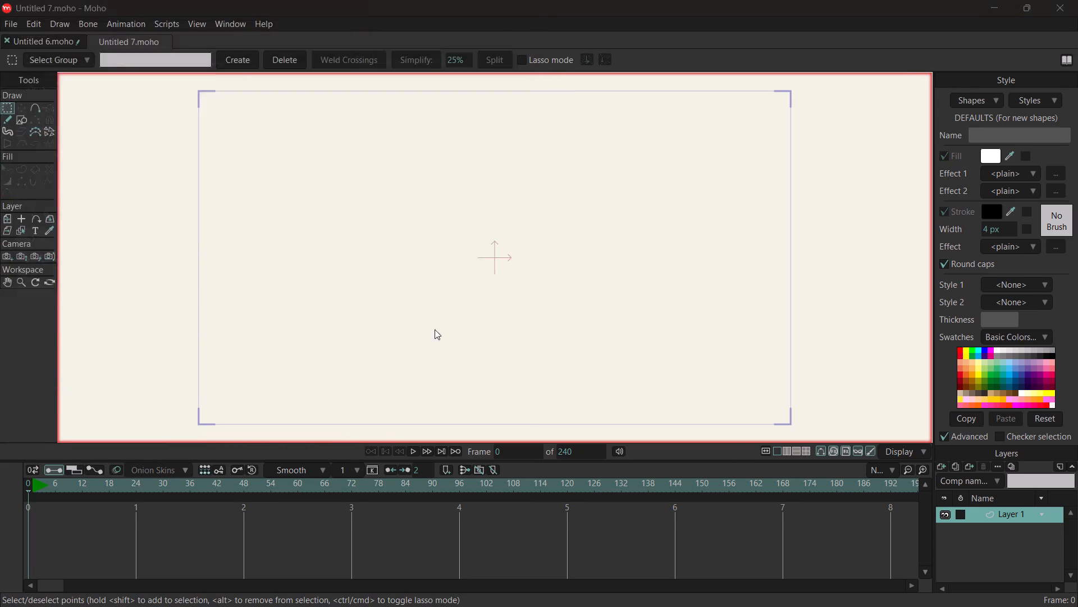
left_click(227, 154)
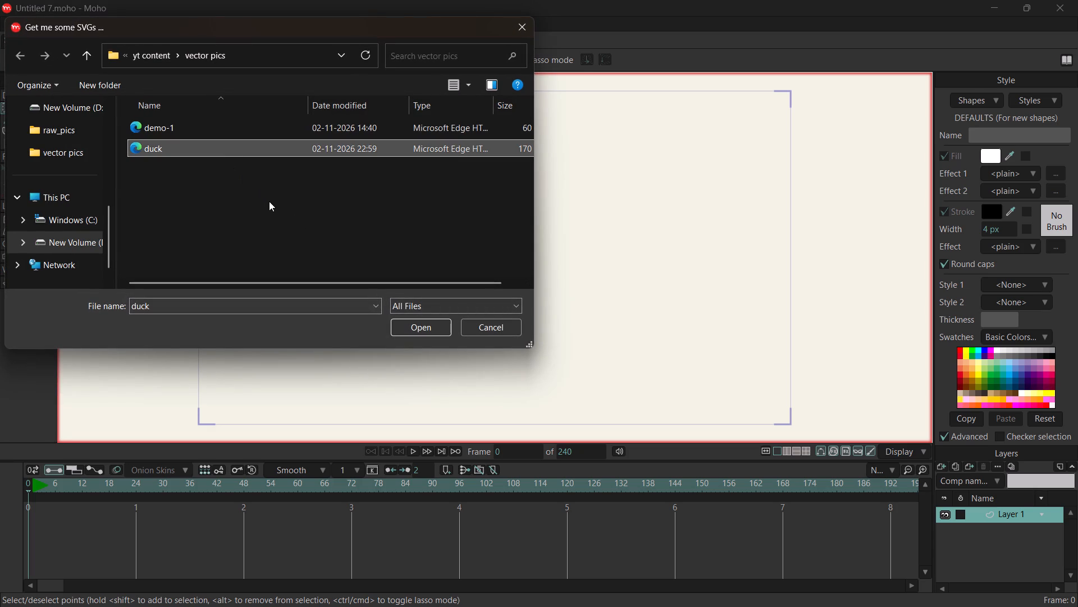
left_click(433, 323)
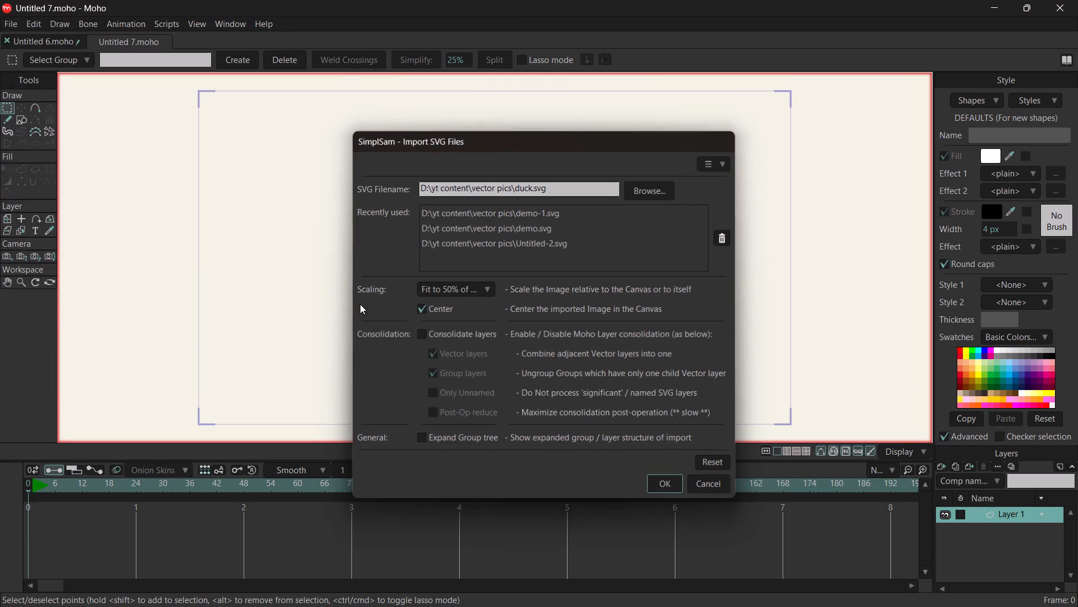
left_click(656, 491)
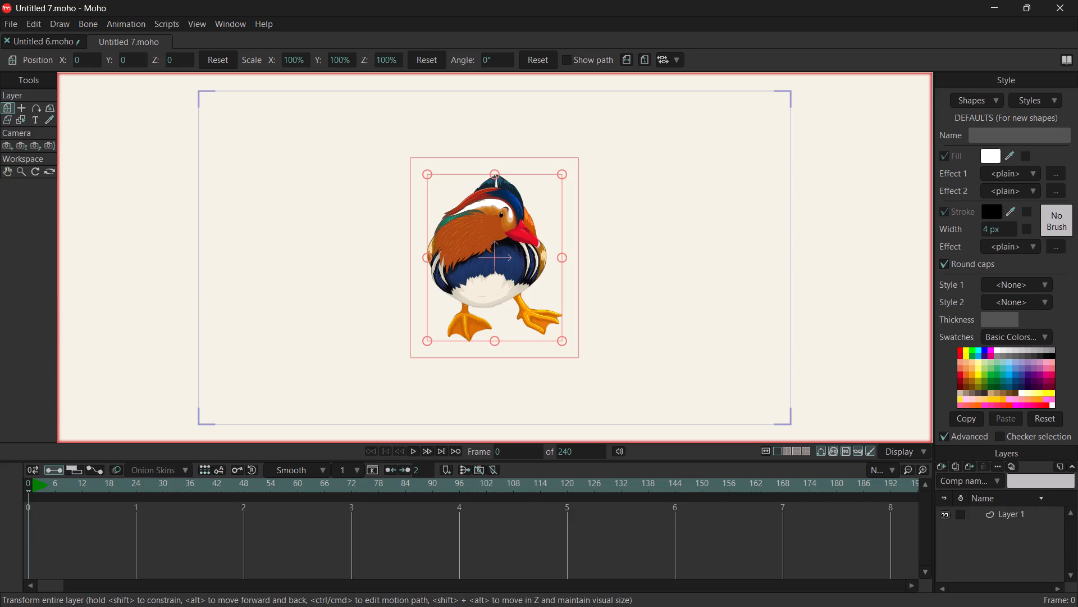
Move the imported duck layer slightly left and down, to about X -0.103 and Y -0.013.
left_click(494, 276)
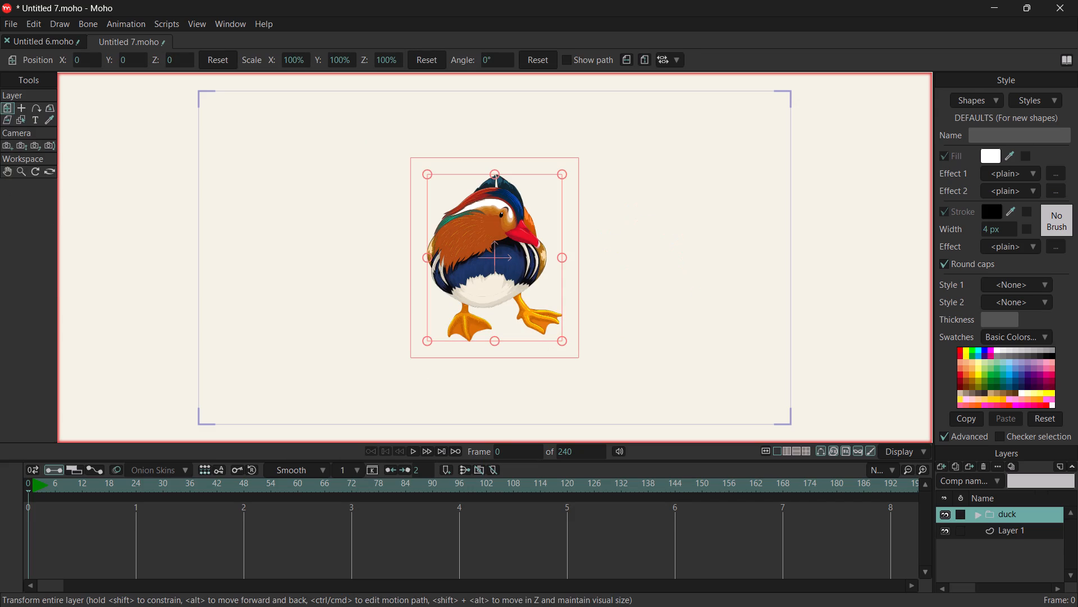
scroll(495, 287, "up", 3, "ctrl")
left_click(467, 244)
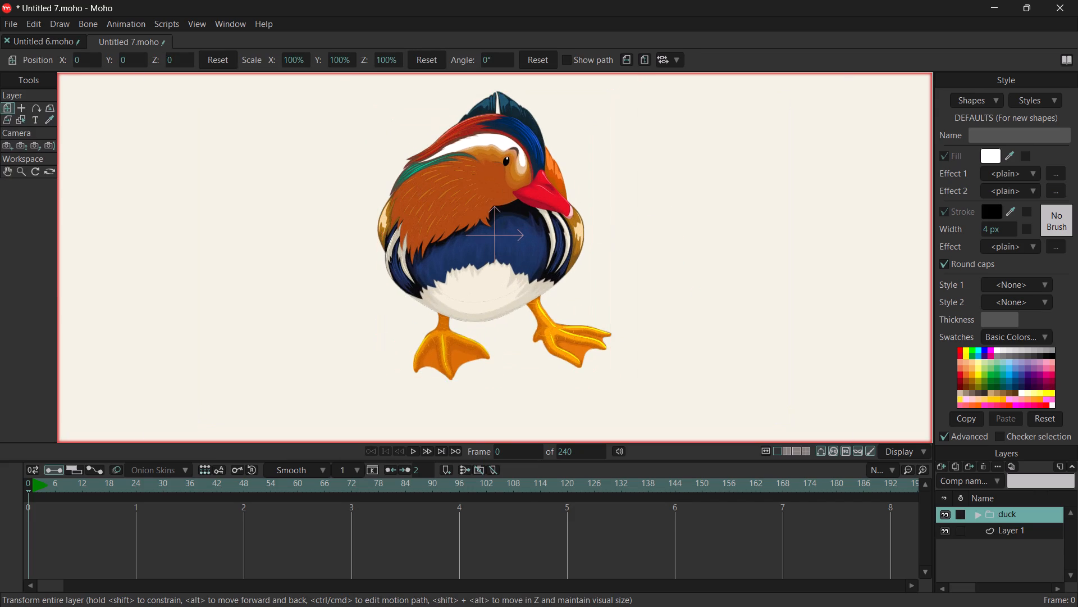
left_click_drag(465, 248, 435, 252)
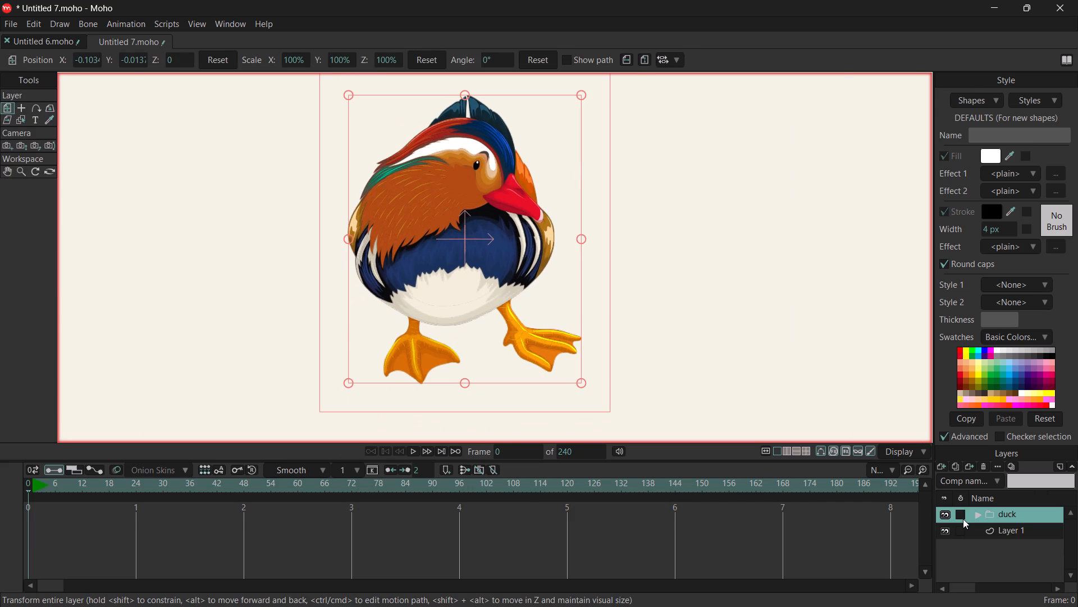
Examine the nested layer structure inside the imported duck group, including Layer 3, and collapse the group again.
left_click(960, 510)
left_click(979, 516)
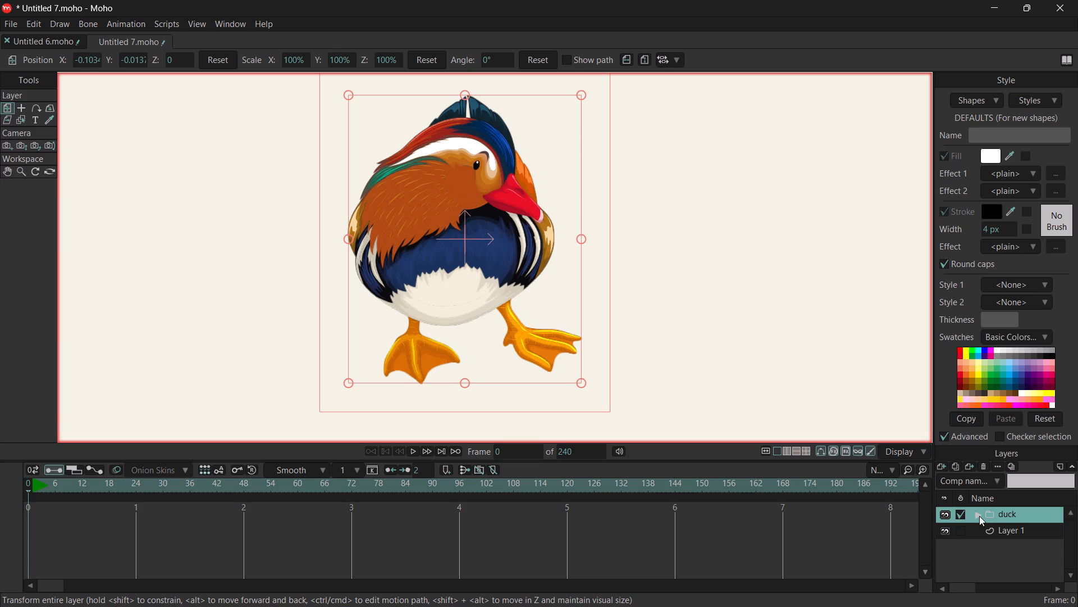
left_click(986, 533)
left_click(986, 528)
left_click(986, 527)
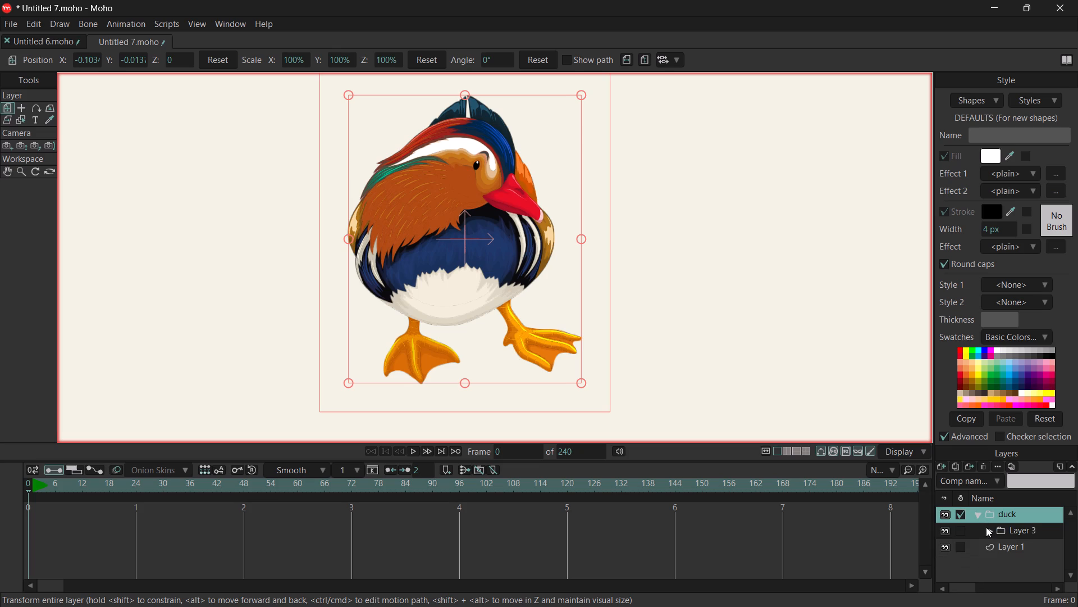
left_click(985, 528)
left_click(975, 510)
double_click(410, 209)
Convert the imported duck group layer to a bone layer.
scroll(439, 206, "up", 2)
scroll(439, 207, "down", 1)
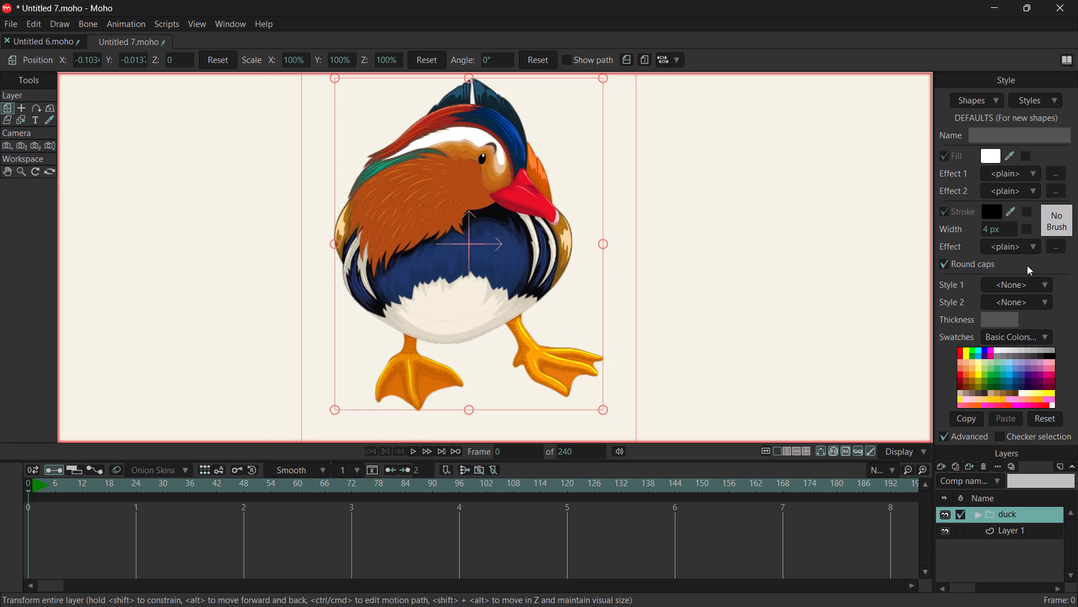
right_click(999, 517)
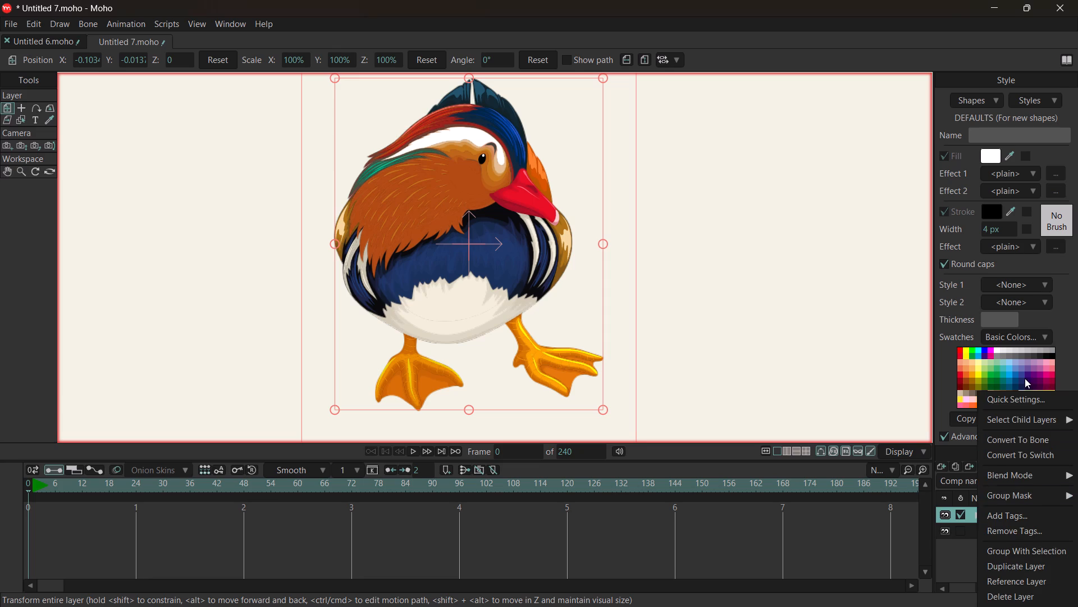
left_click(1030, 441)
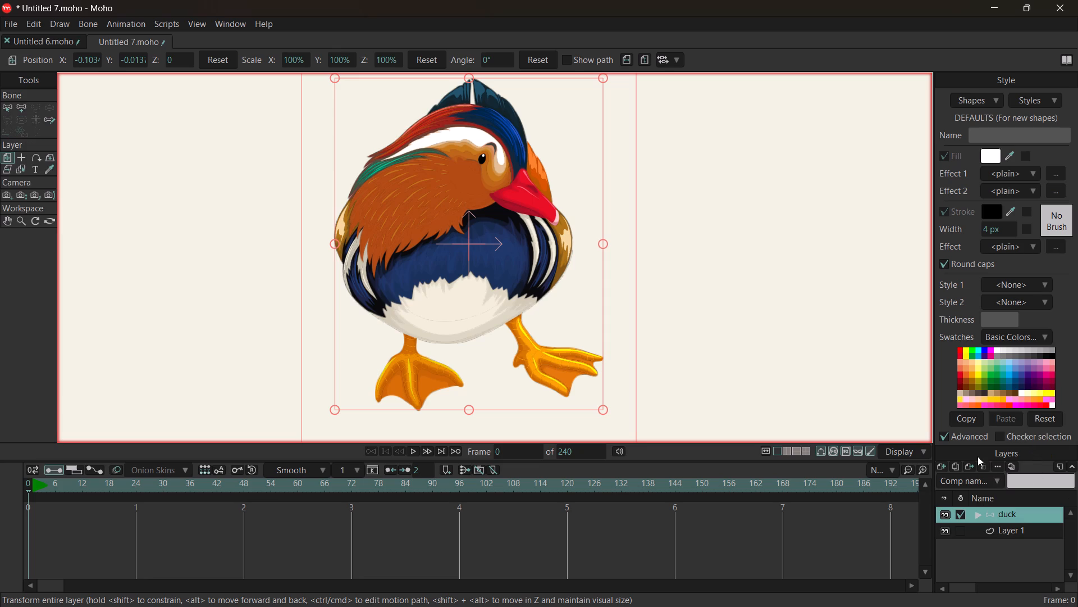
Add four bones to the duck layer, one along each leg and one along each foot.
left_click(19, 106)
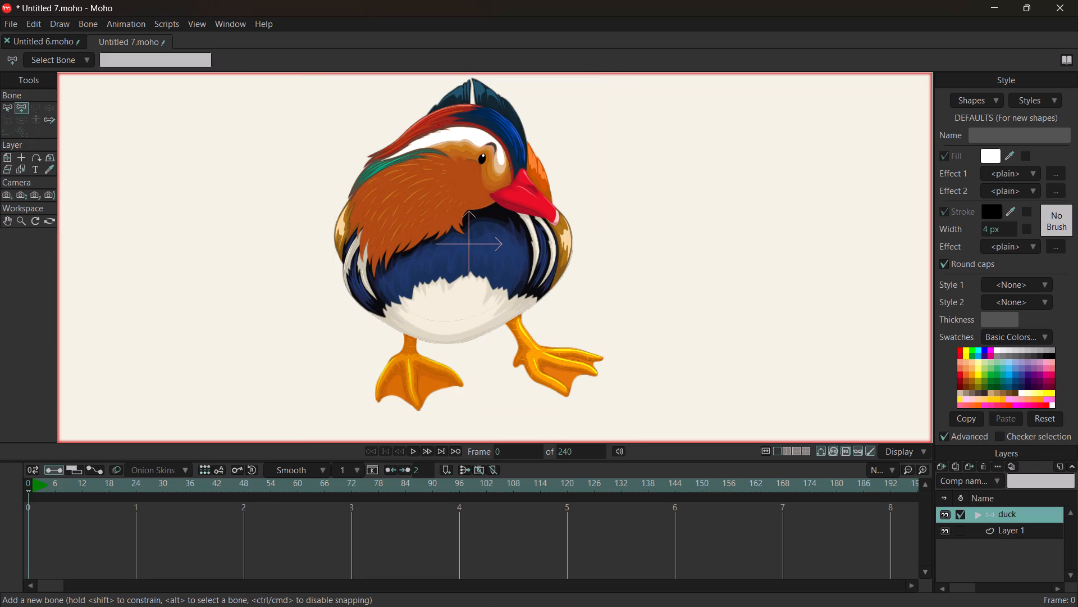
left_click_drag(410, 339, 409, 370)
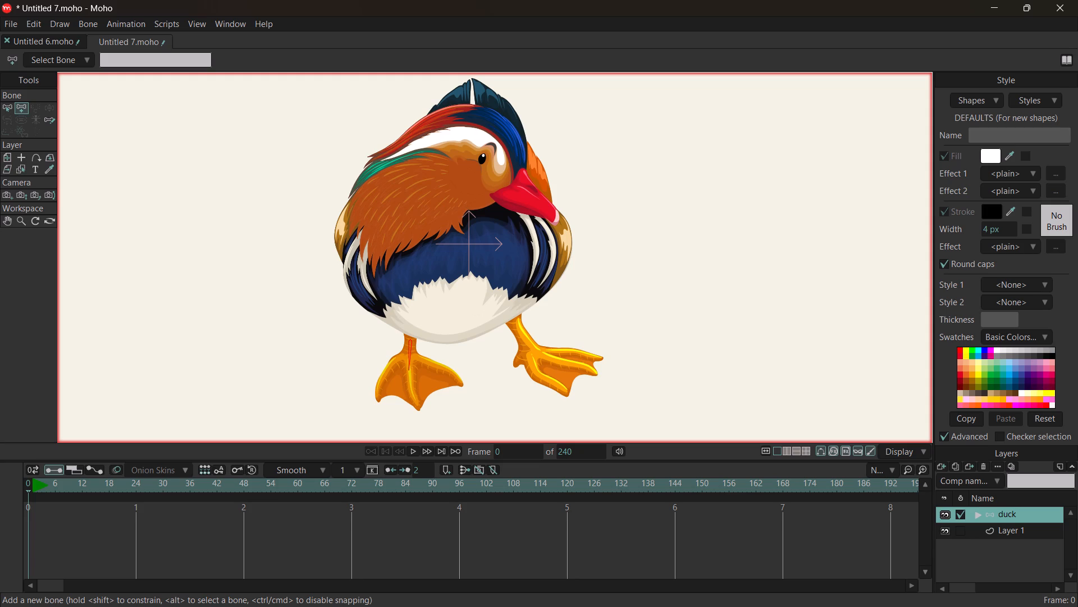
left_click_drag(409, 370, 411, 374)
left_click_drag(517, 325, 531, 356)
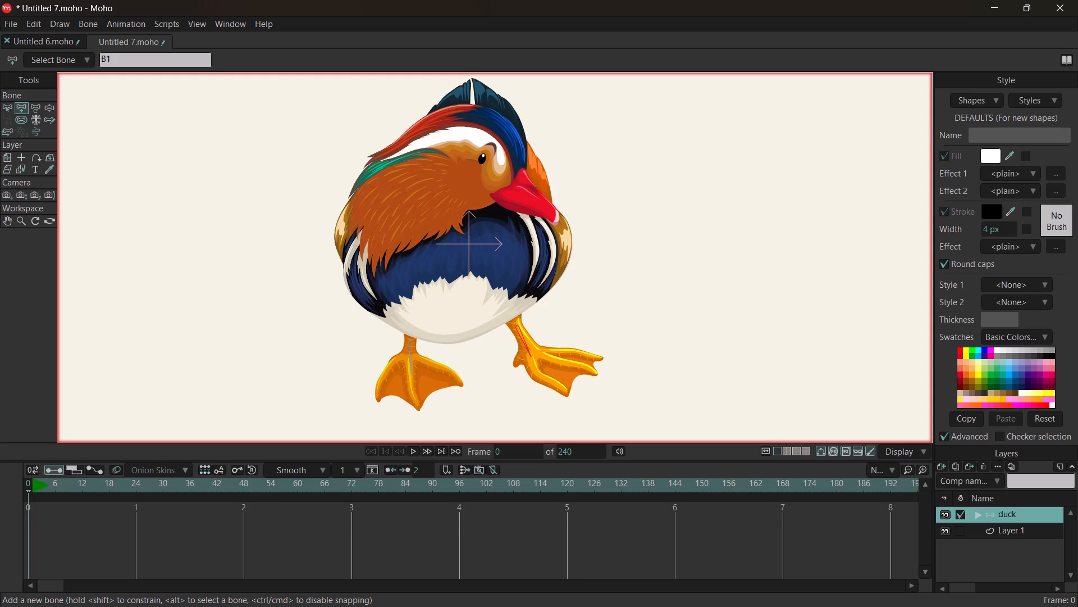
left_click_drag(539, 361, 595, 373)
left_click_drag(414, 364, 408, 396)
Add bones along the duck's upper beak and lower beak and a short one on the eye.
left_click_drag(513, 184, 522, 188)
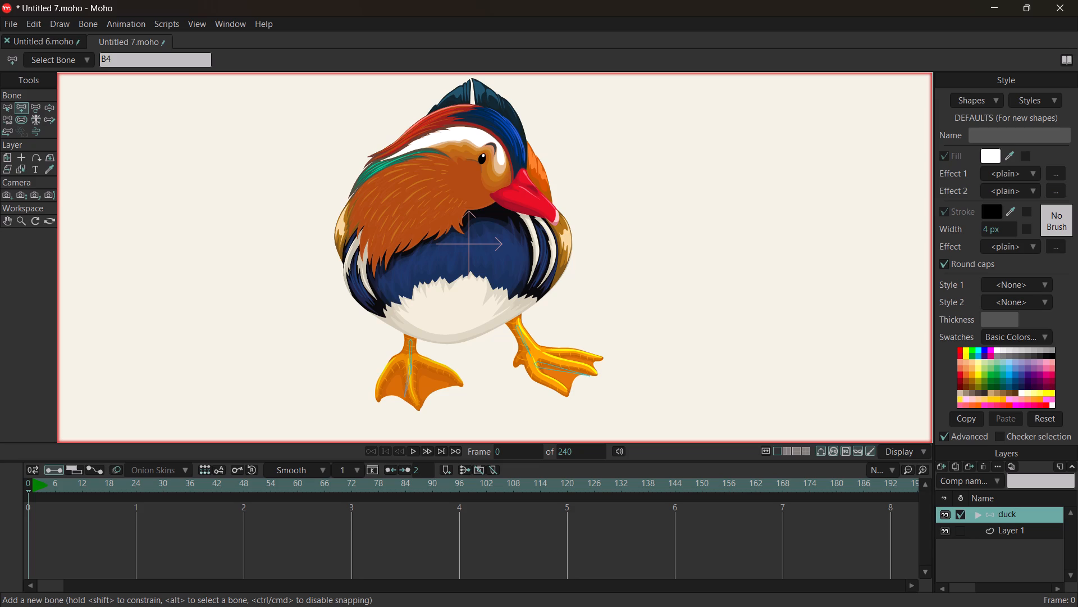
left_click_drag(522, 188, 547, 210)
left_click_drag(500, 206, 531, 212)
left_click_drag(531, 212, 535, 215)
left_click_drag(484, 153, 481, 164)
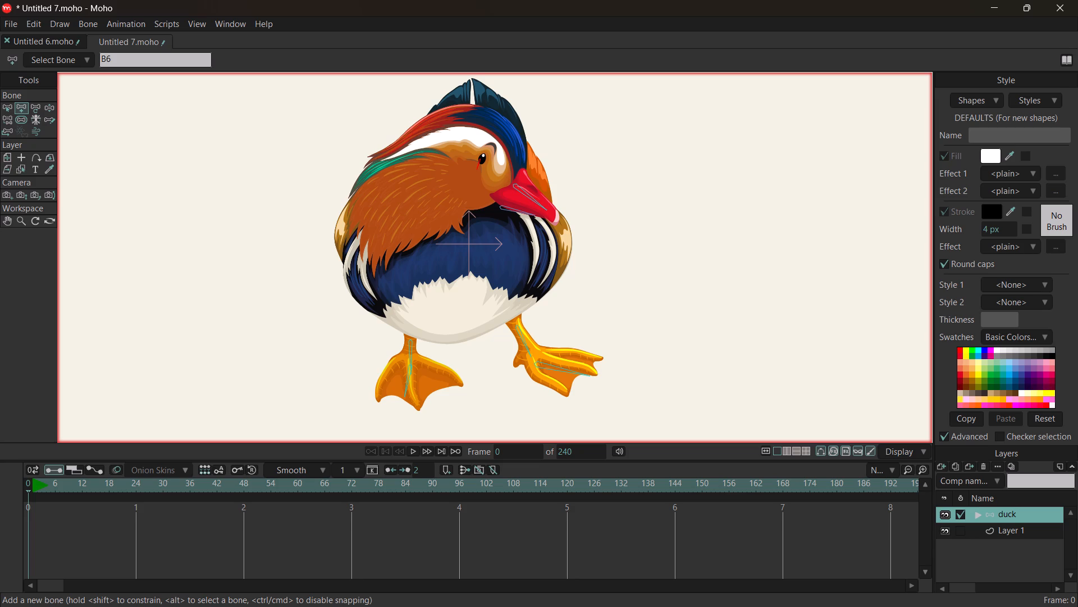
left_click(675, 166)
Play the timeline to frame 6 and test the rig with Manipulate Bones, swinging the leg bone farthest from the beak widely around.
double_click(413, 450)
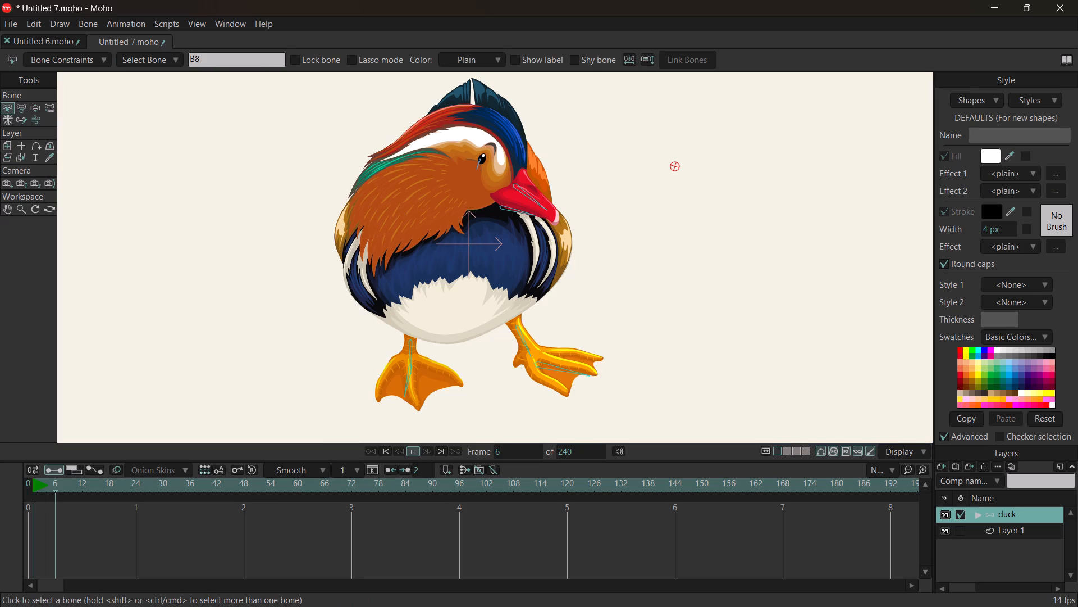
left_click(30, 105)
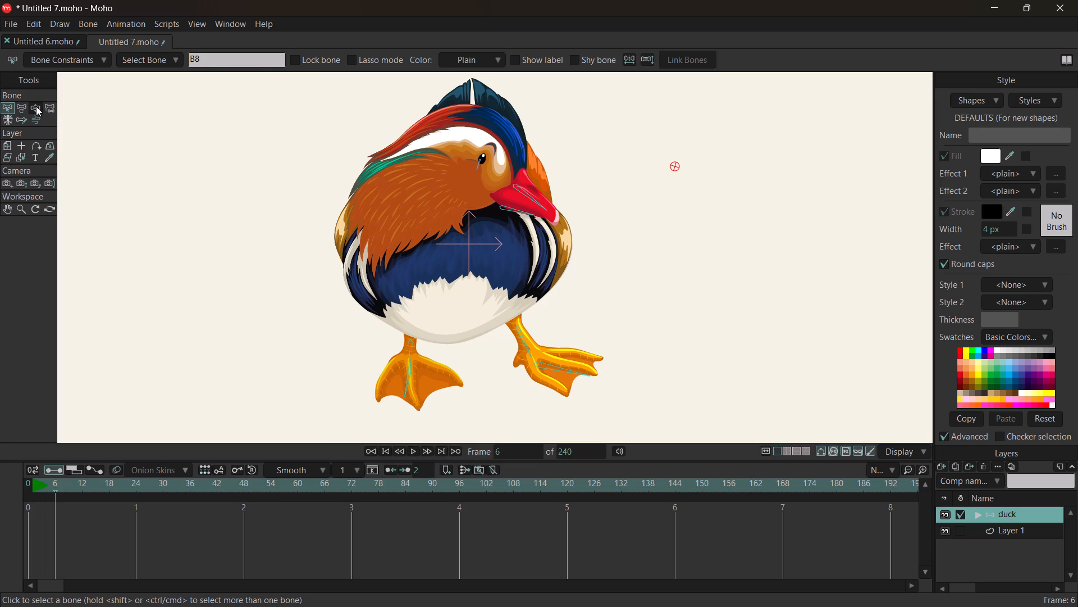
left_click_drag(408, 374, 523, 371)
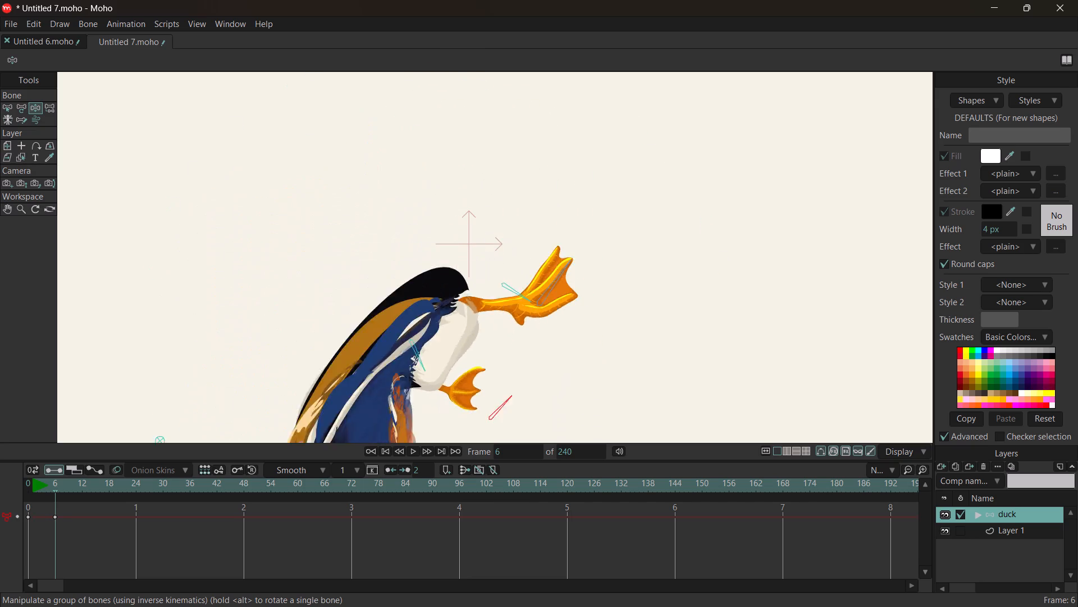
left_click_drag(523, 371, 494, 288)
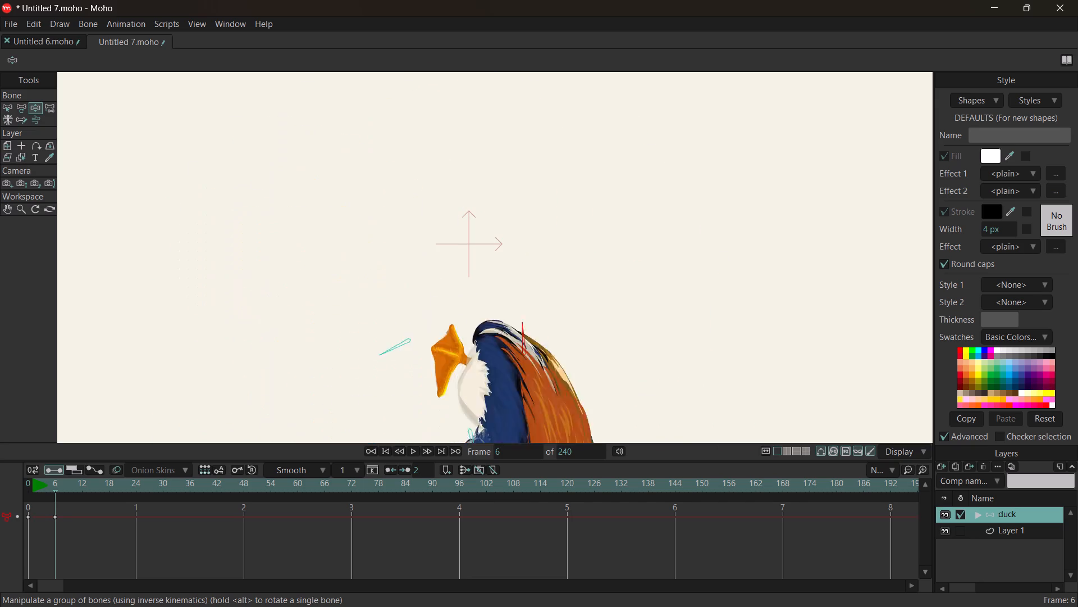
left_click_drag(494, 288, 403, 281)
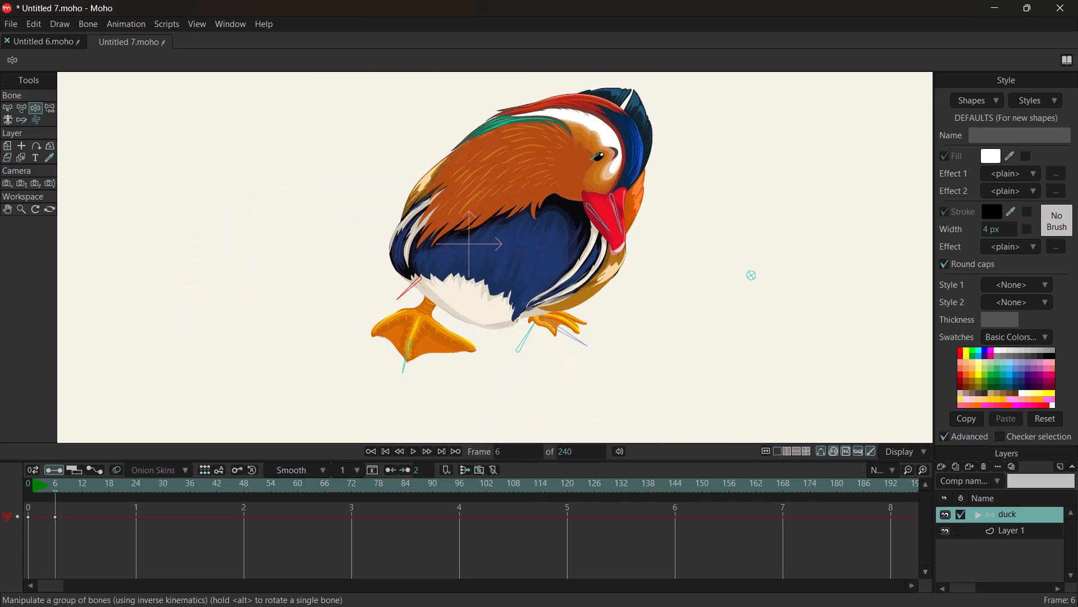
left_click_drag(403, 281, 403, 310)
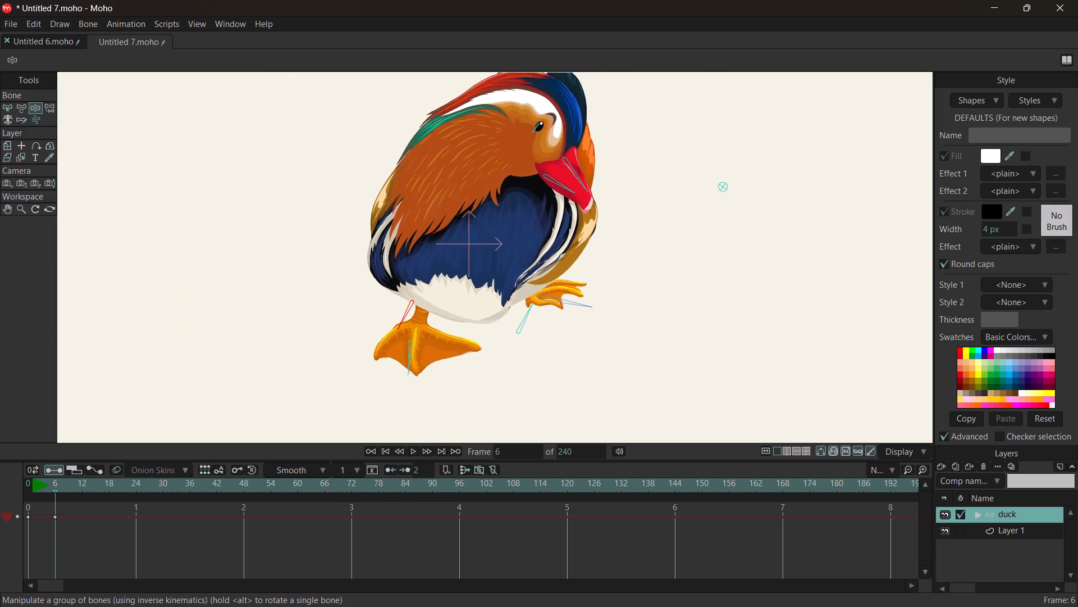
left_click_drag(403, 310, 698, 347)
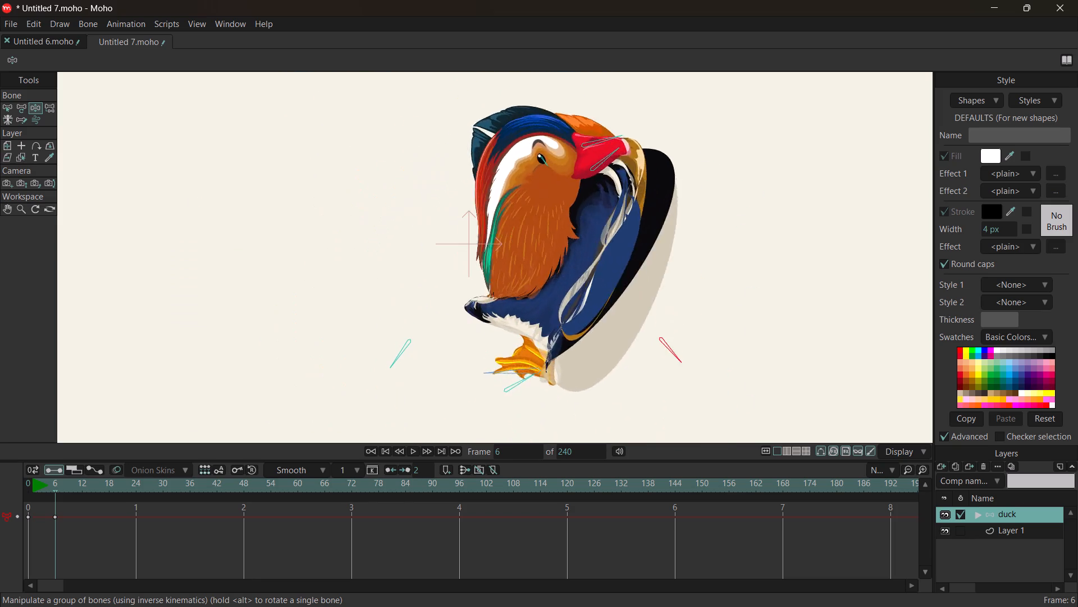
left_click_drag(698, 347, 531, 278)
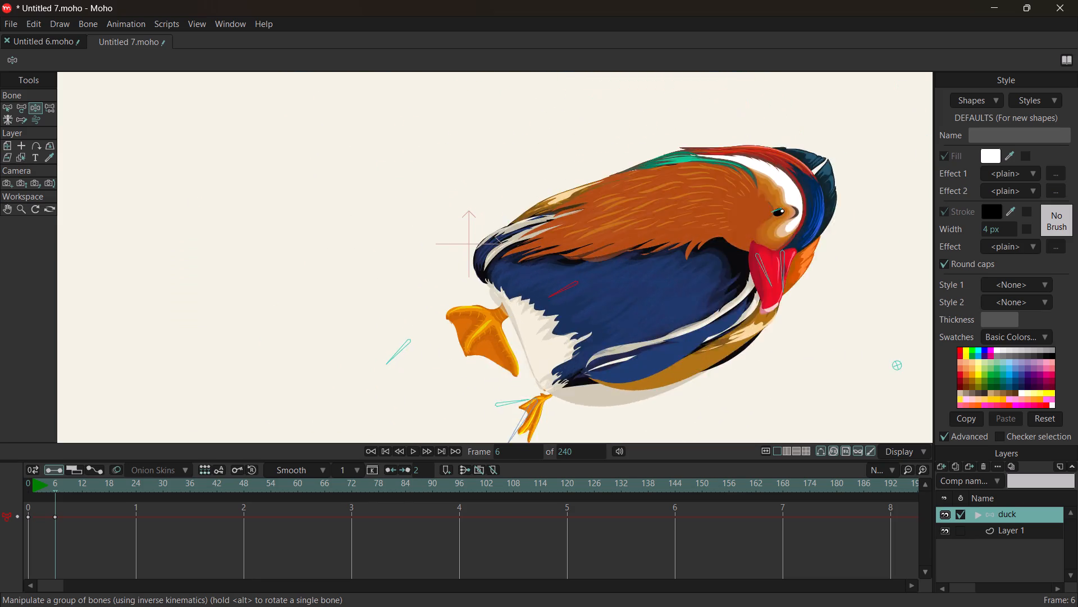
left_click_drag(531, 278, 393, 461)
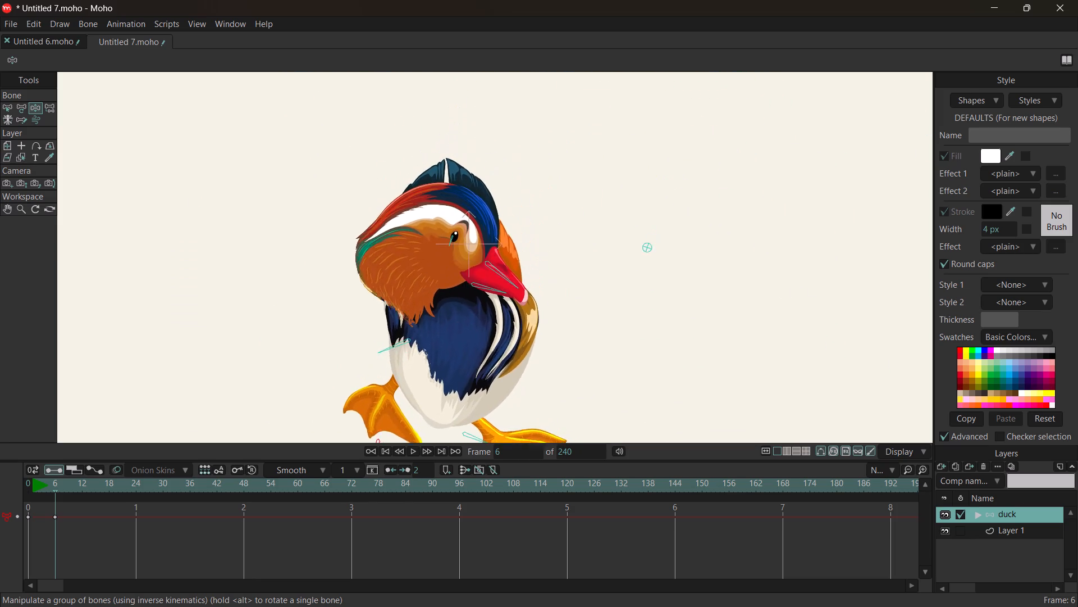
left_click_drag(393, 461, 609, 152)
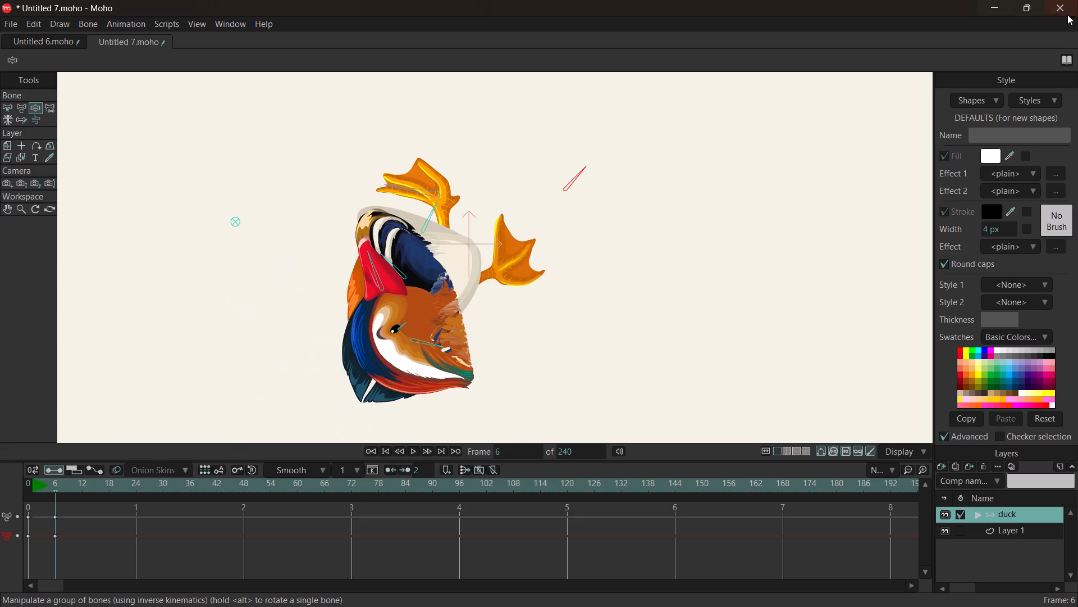
Close Moho without saving the Untitled 7 and Untitled 6 projects and return to duck.svg in Illustrator.
left_click(1068, 5)
left_click(582, 238)
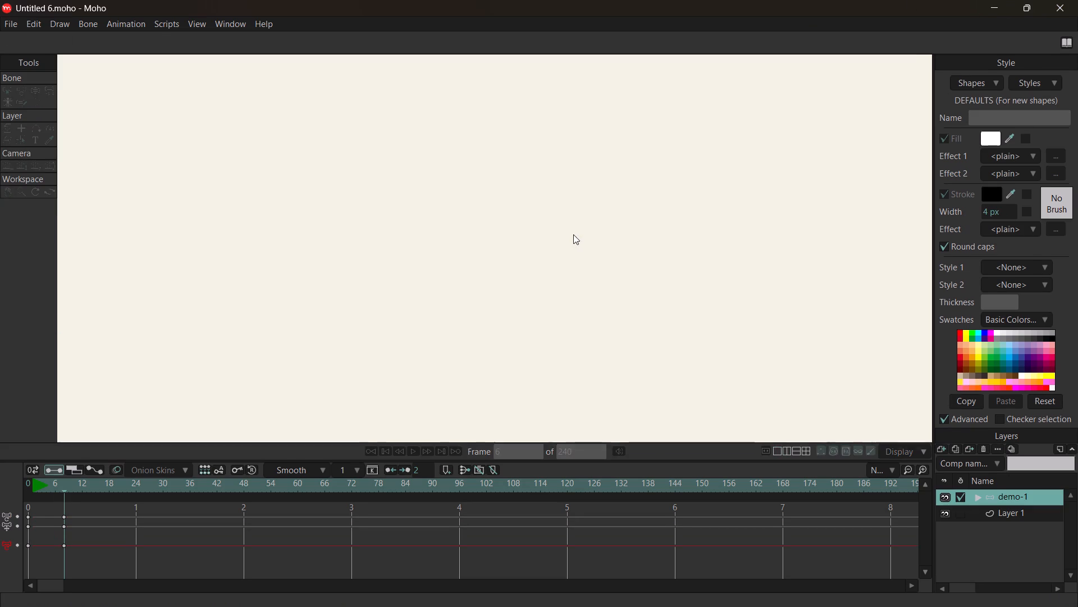
left_click(566, 246)
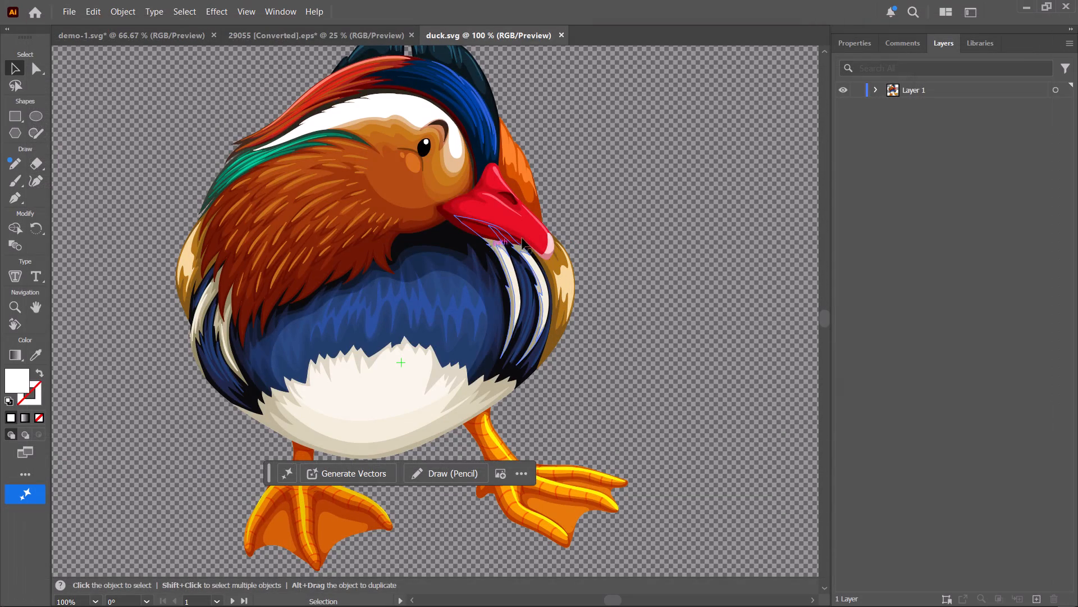
Move the whole duck group about 11.5 px right and 3.5 px up on the artboard.
left_click(500, 232)
left_click(506, 230)
left_click(701, 202)
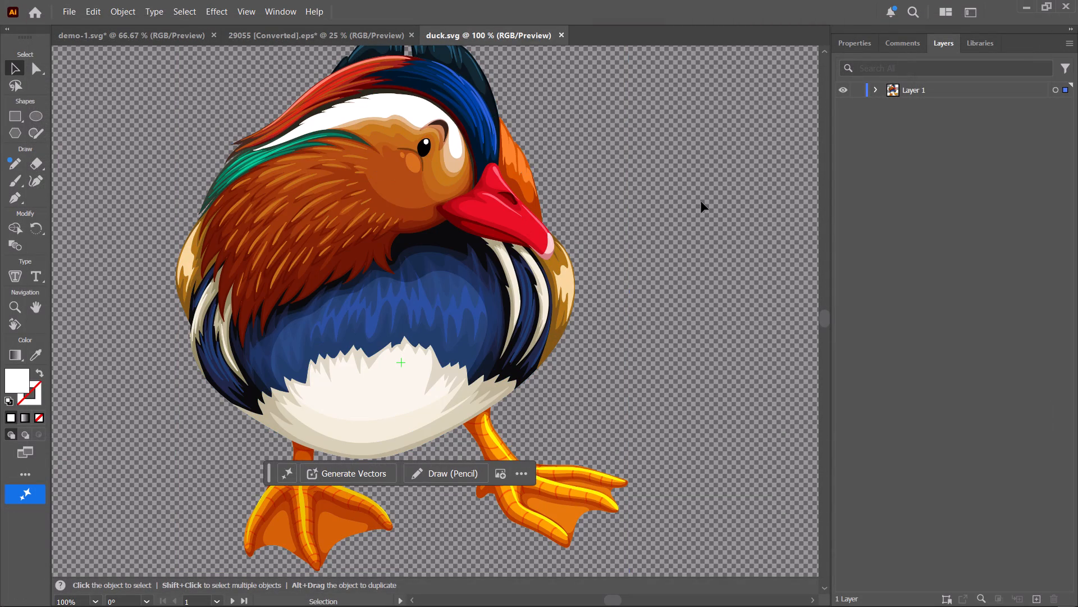
left_click_drag(523, 225, 536, 223)
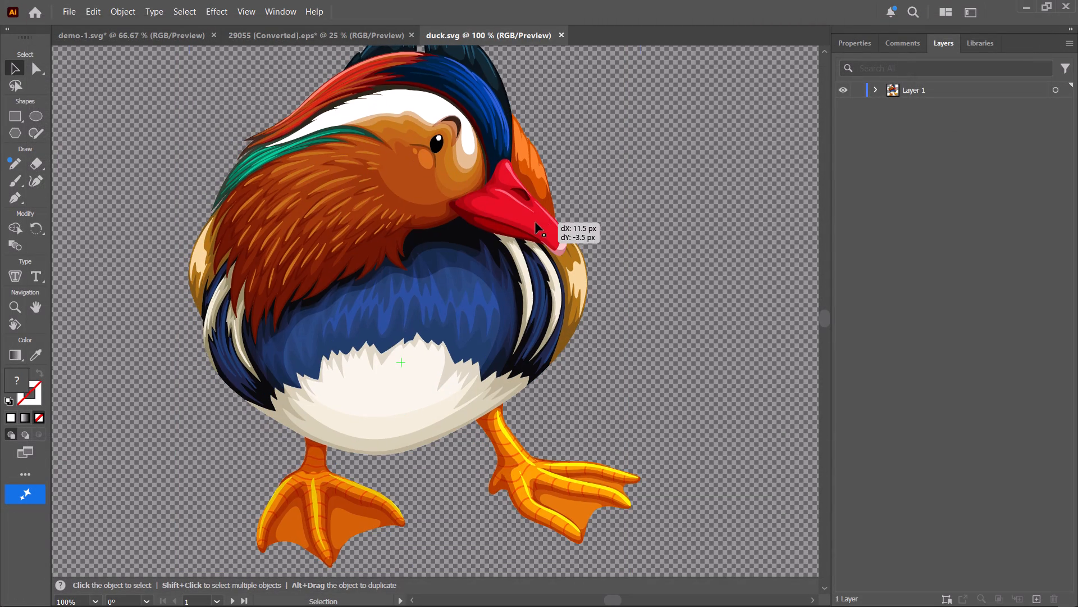
Isolate the duck's group and move the head group away from the body.
double_click(534, 223)
left_click(534, 223)
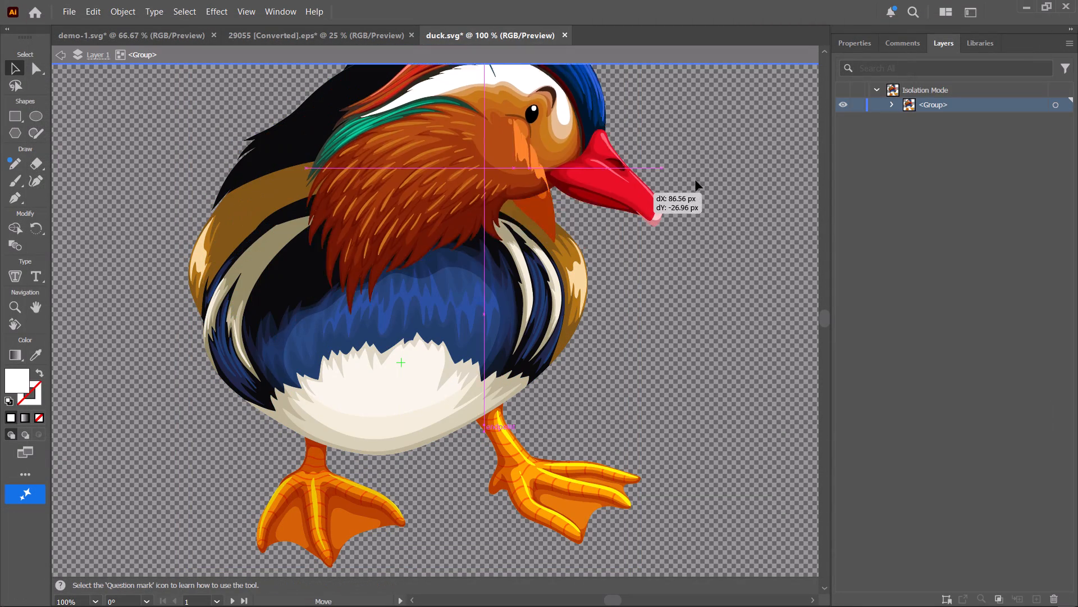